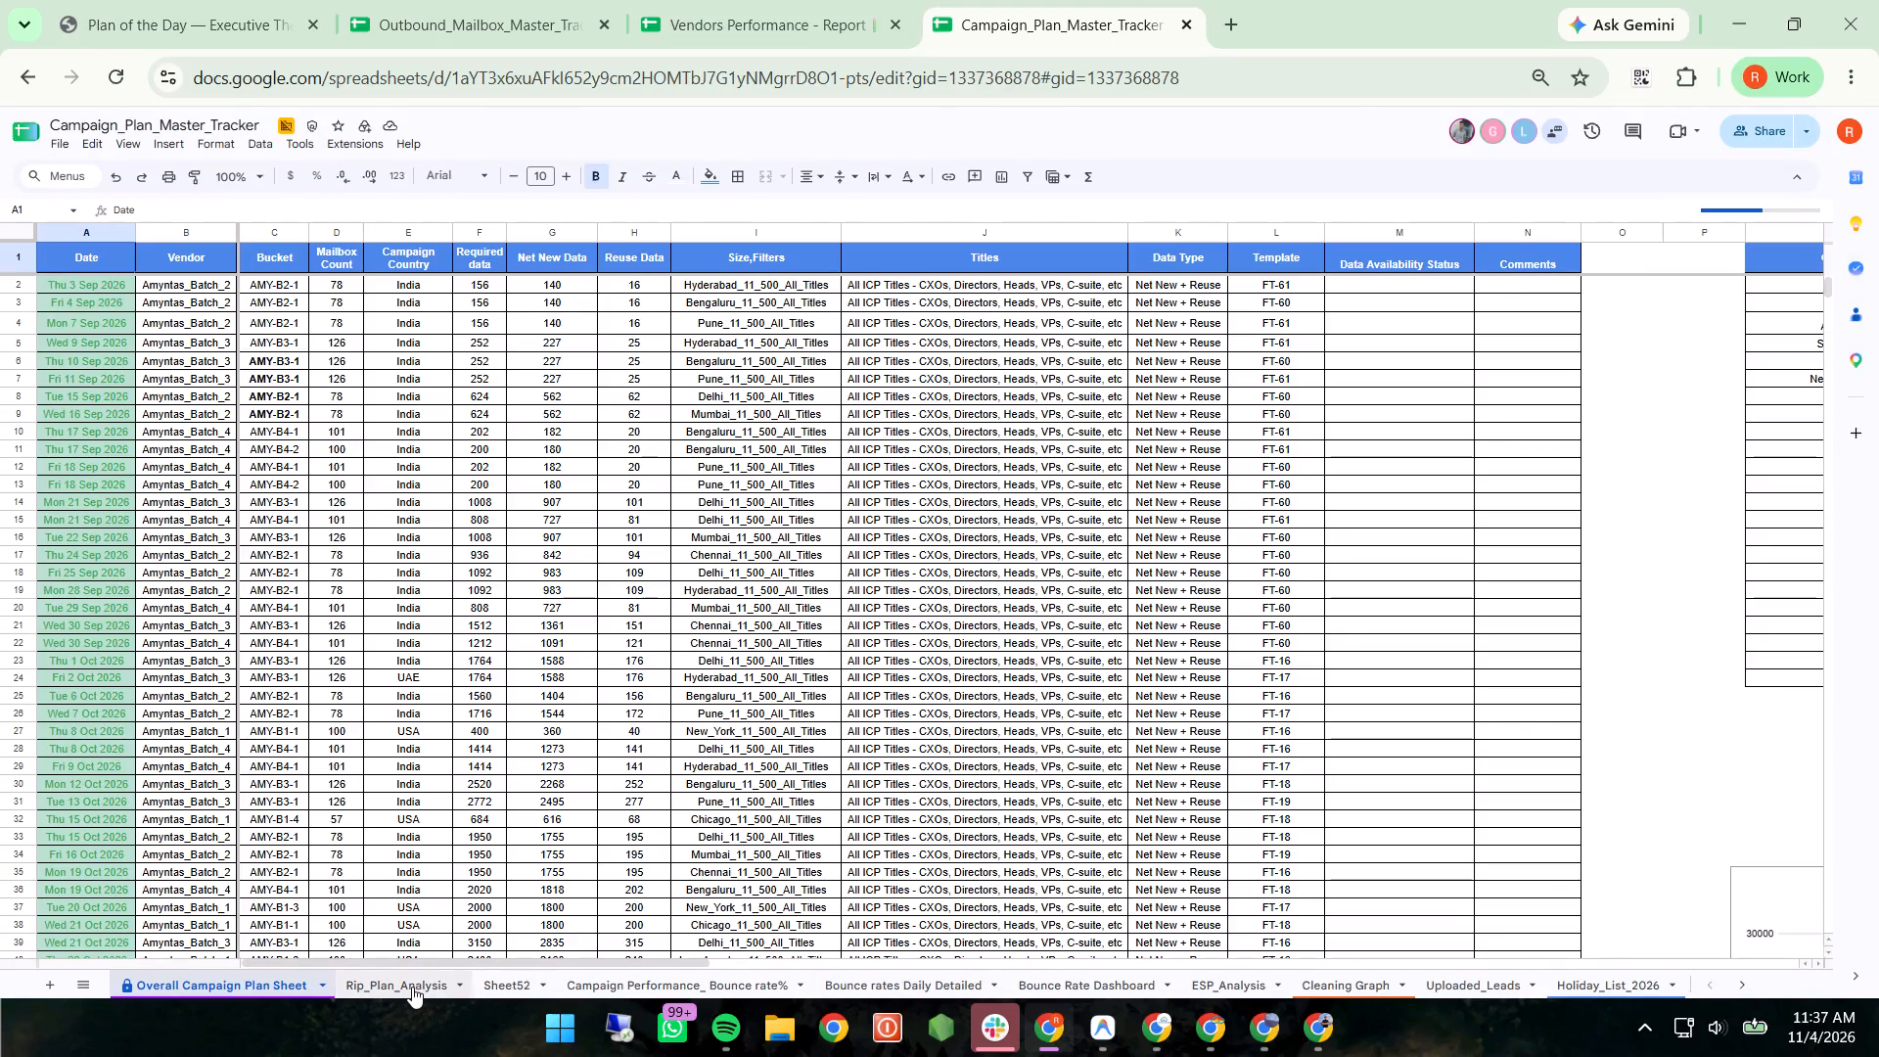
{"action": "left_click", "coordinate": [1219, 980]}
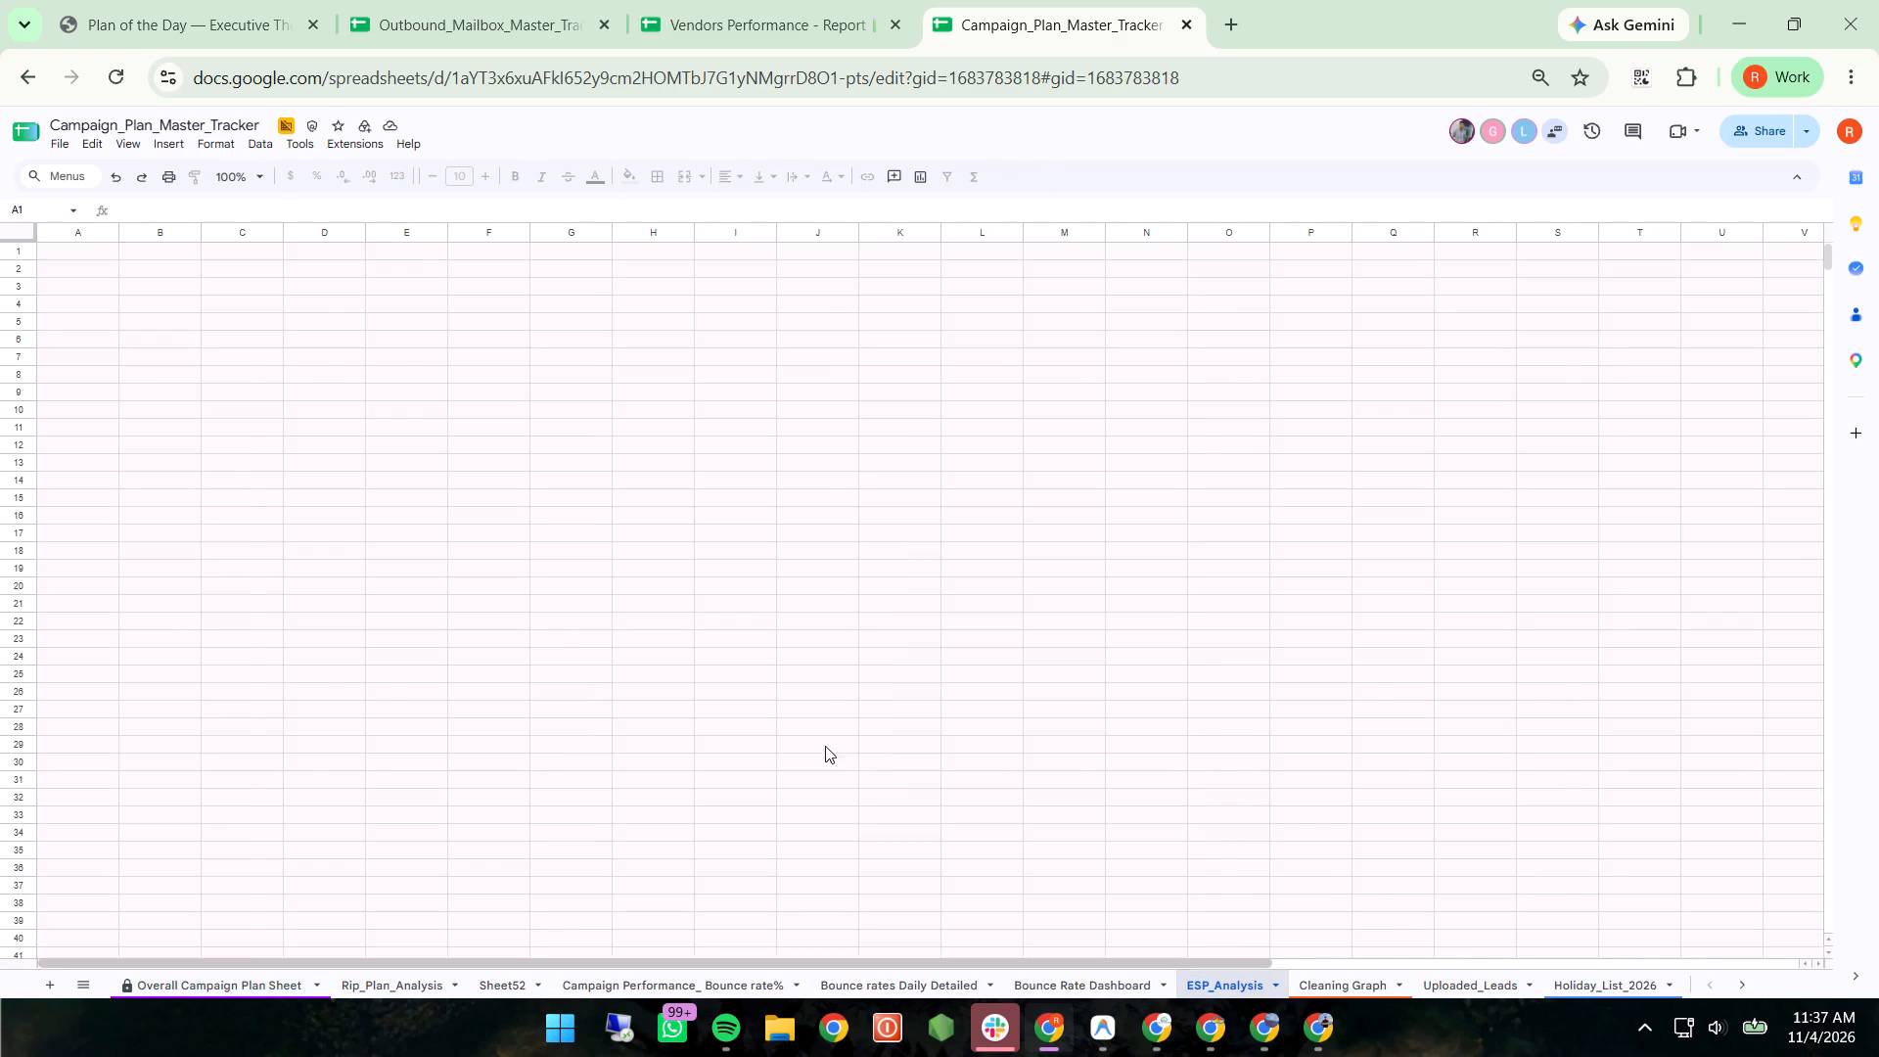
Add the date 03-11-2026 in a new row below the last date of the Sent ESP (Nurture) table.
{"action": "scroll", "coordinate": [797, 732], "scroll_direction": "down", "scroll_amount": 10}
{"action": "scroll", "coordinate": [797, 732], "scroll_direction": "up", "scroll_amount": 2}
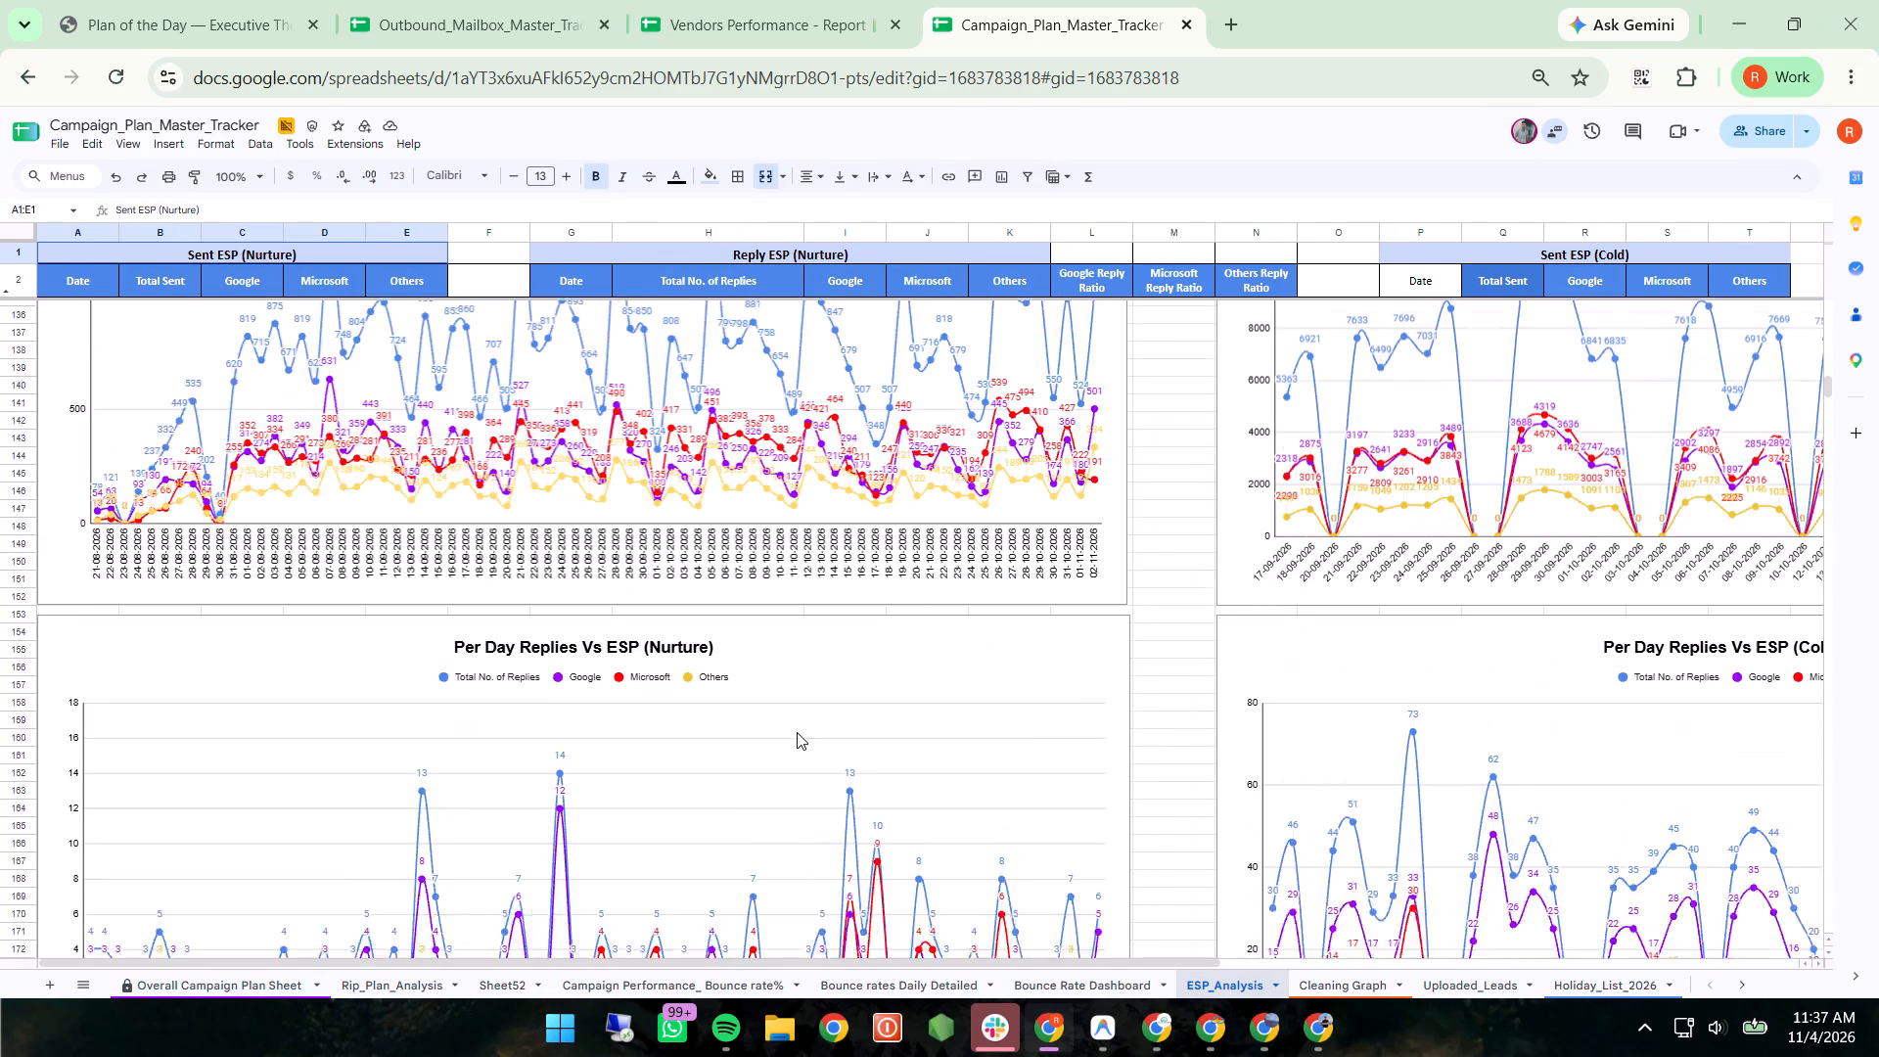
{"action": "scroll", "coordinate": [797, 732], "scroll_direction": "up", "scroll_amount": 6}
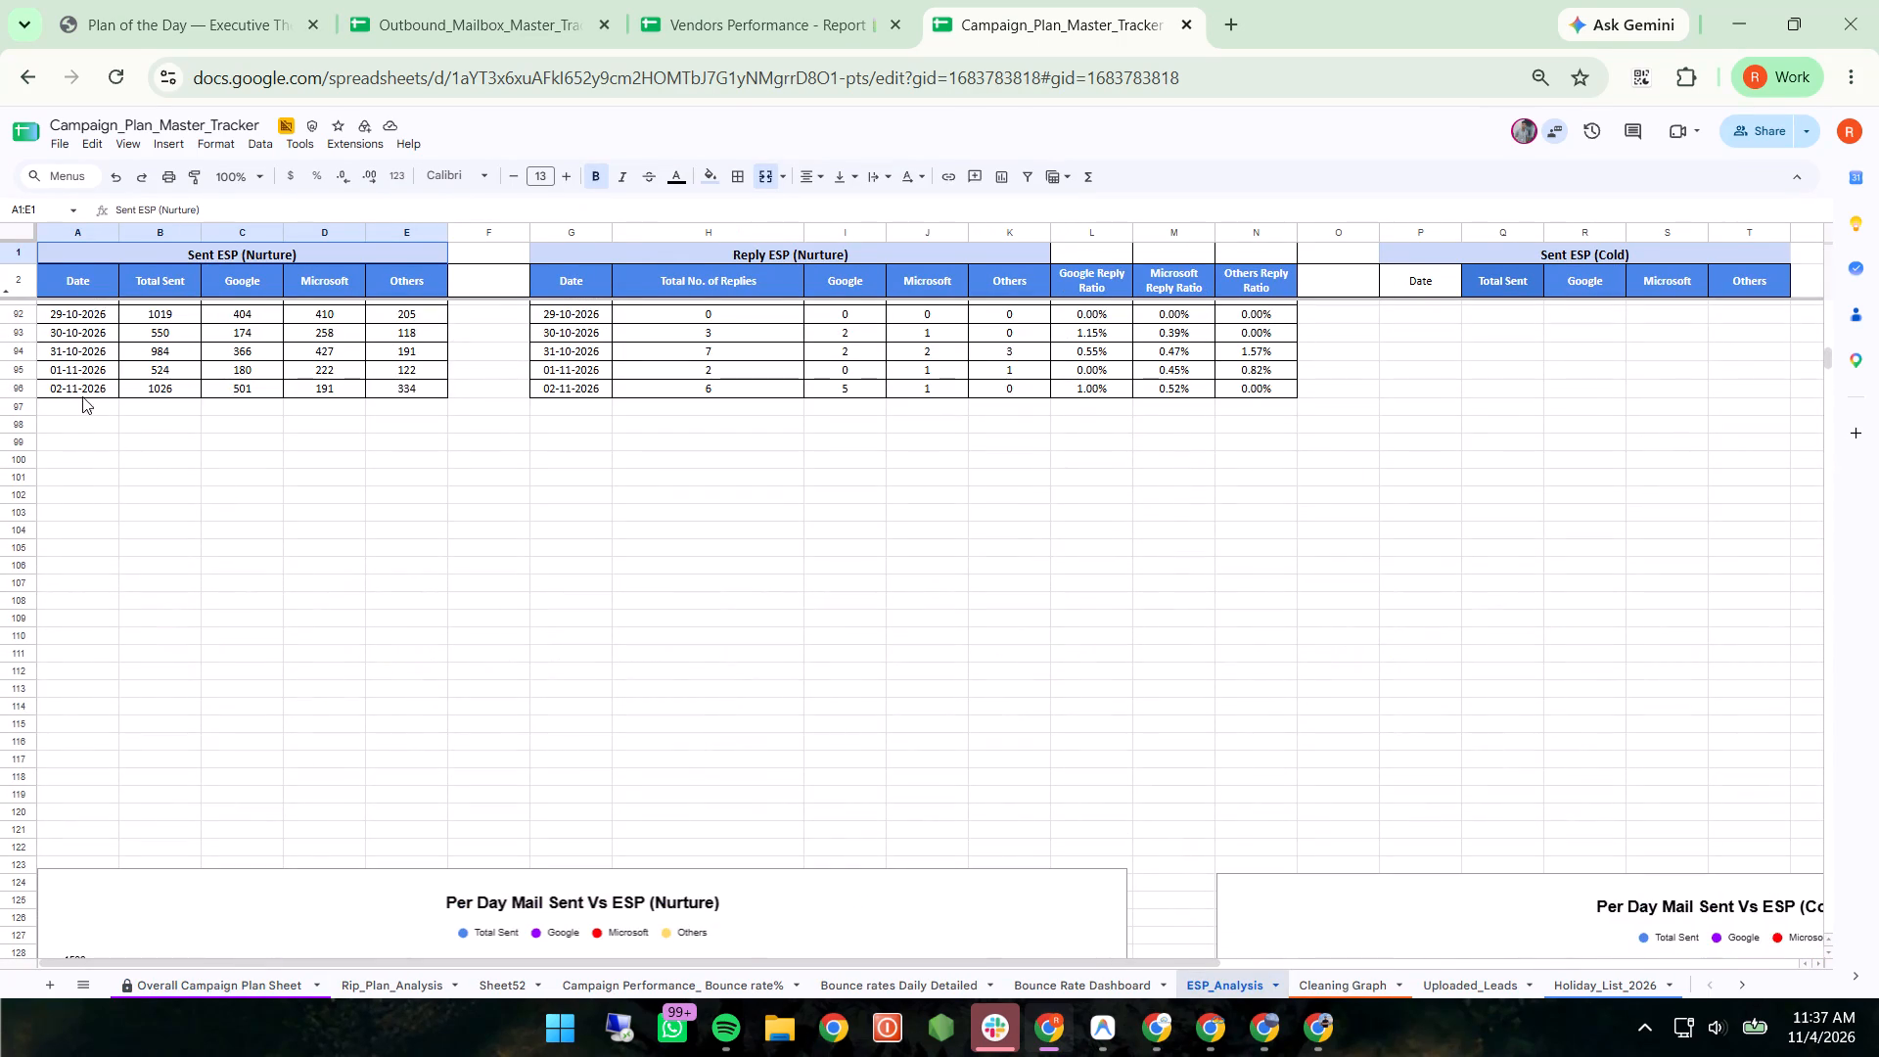
{"action": "left_click", "coordinate": [75, 385]}
{"action": "key", "text": "ctrl+c"}
{"action": "key", "text": "Down"}
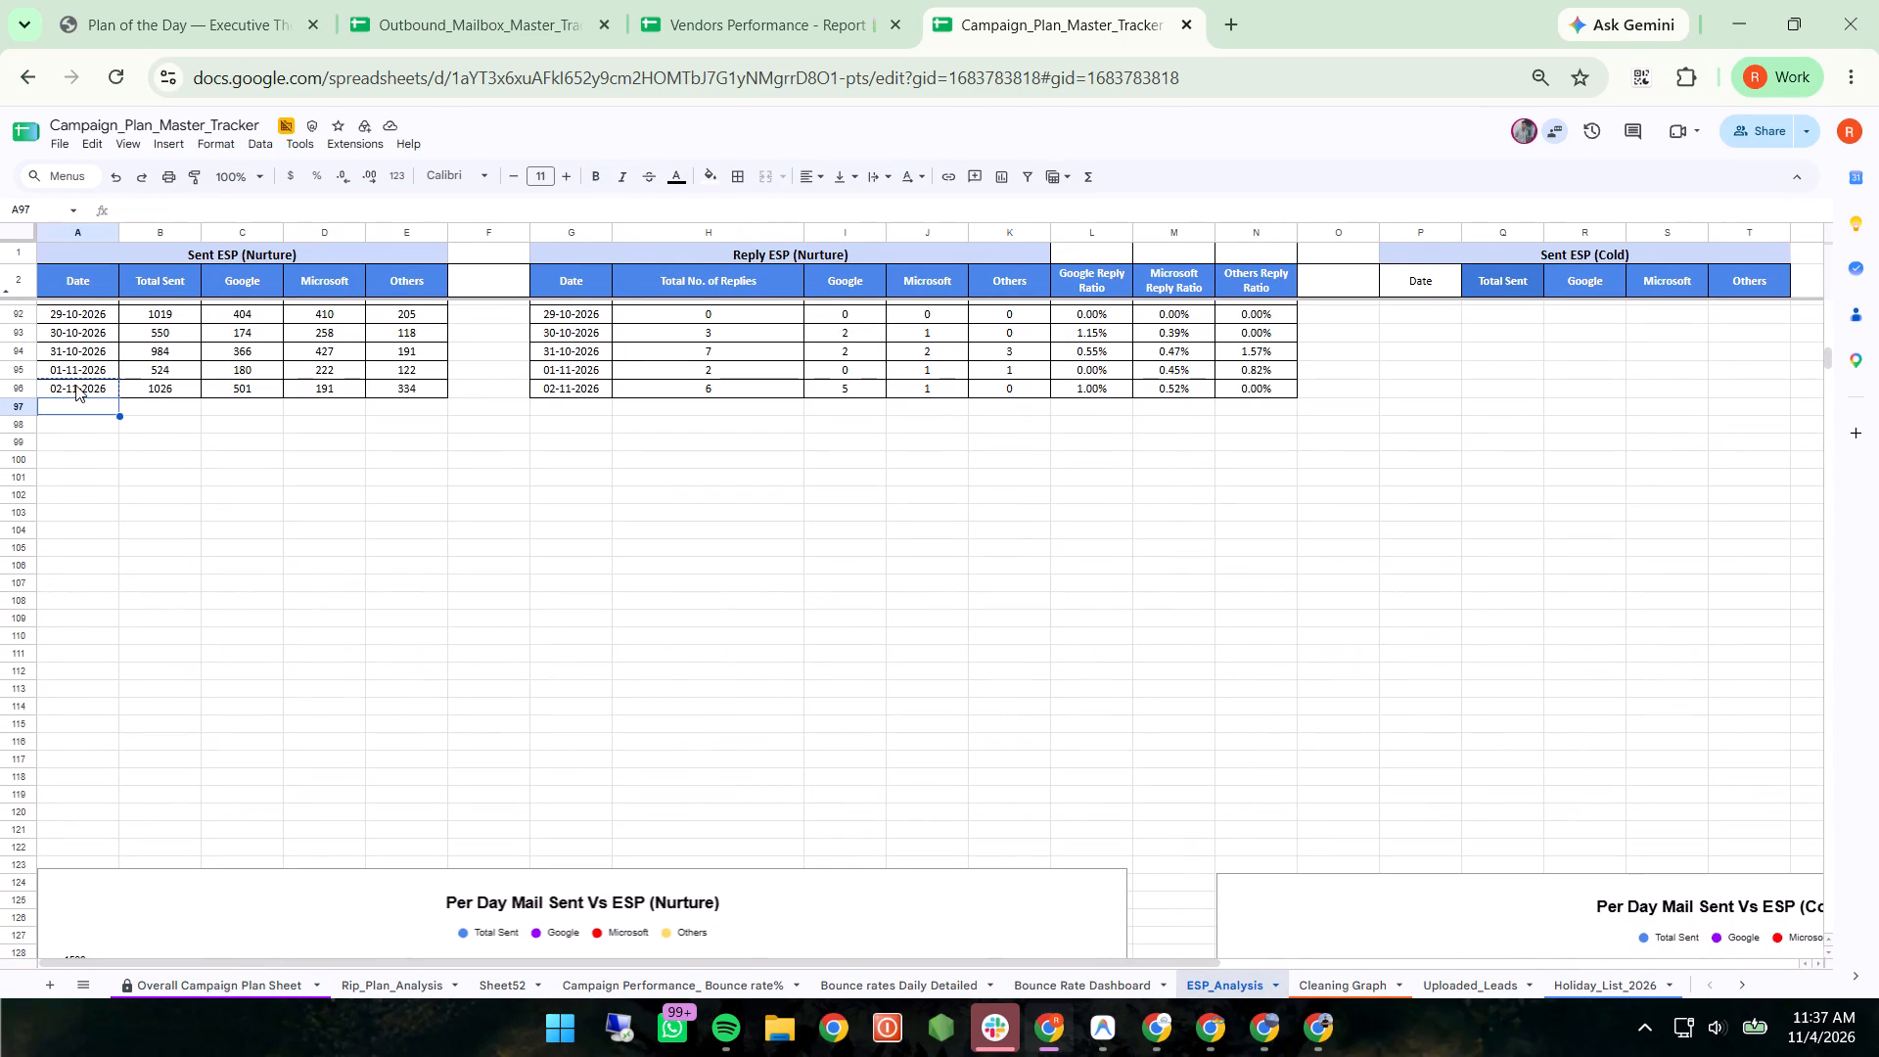
{"action": "key", "text": "ctrl+v"}
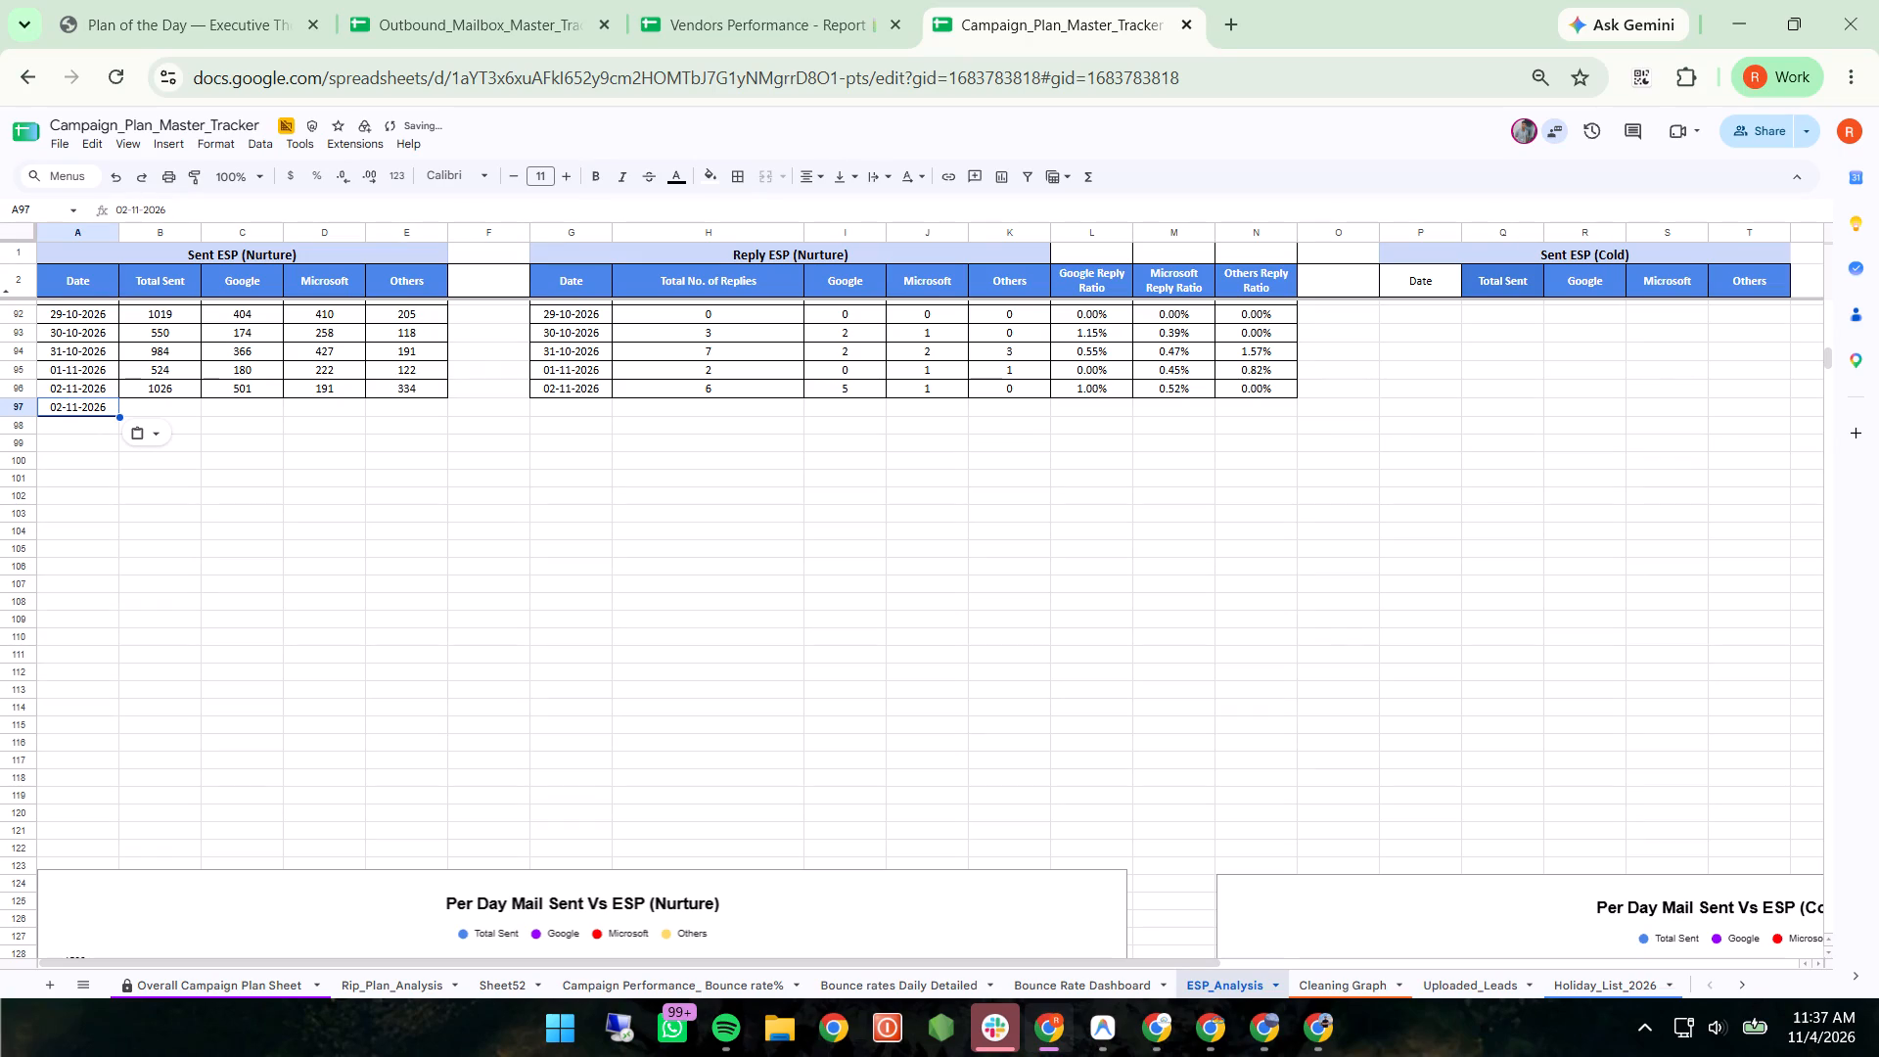
{"action": "left_click", "coordinate": [125, 205]}
{"action": "key", "text": "BackSpace"}
{"action": "key", "text": "3"}
{"action": "key", "text": "Return"}
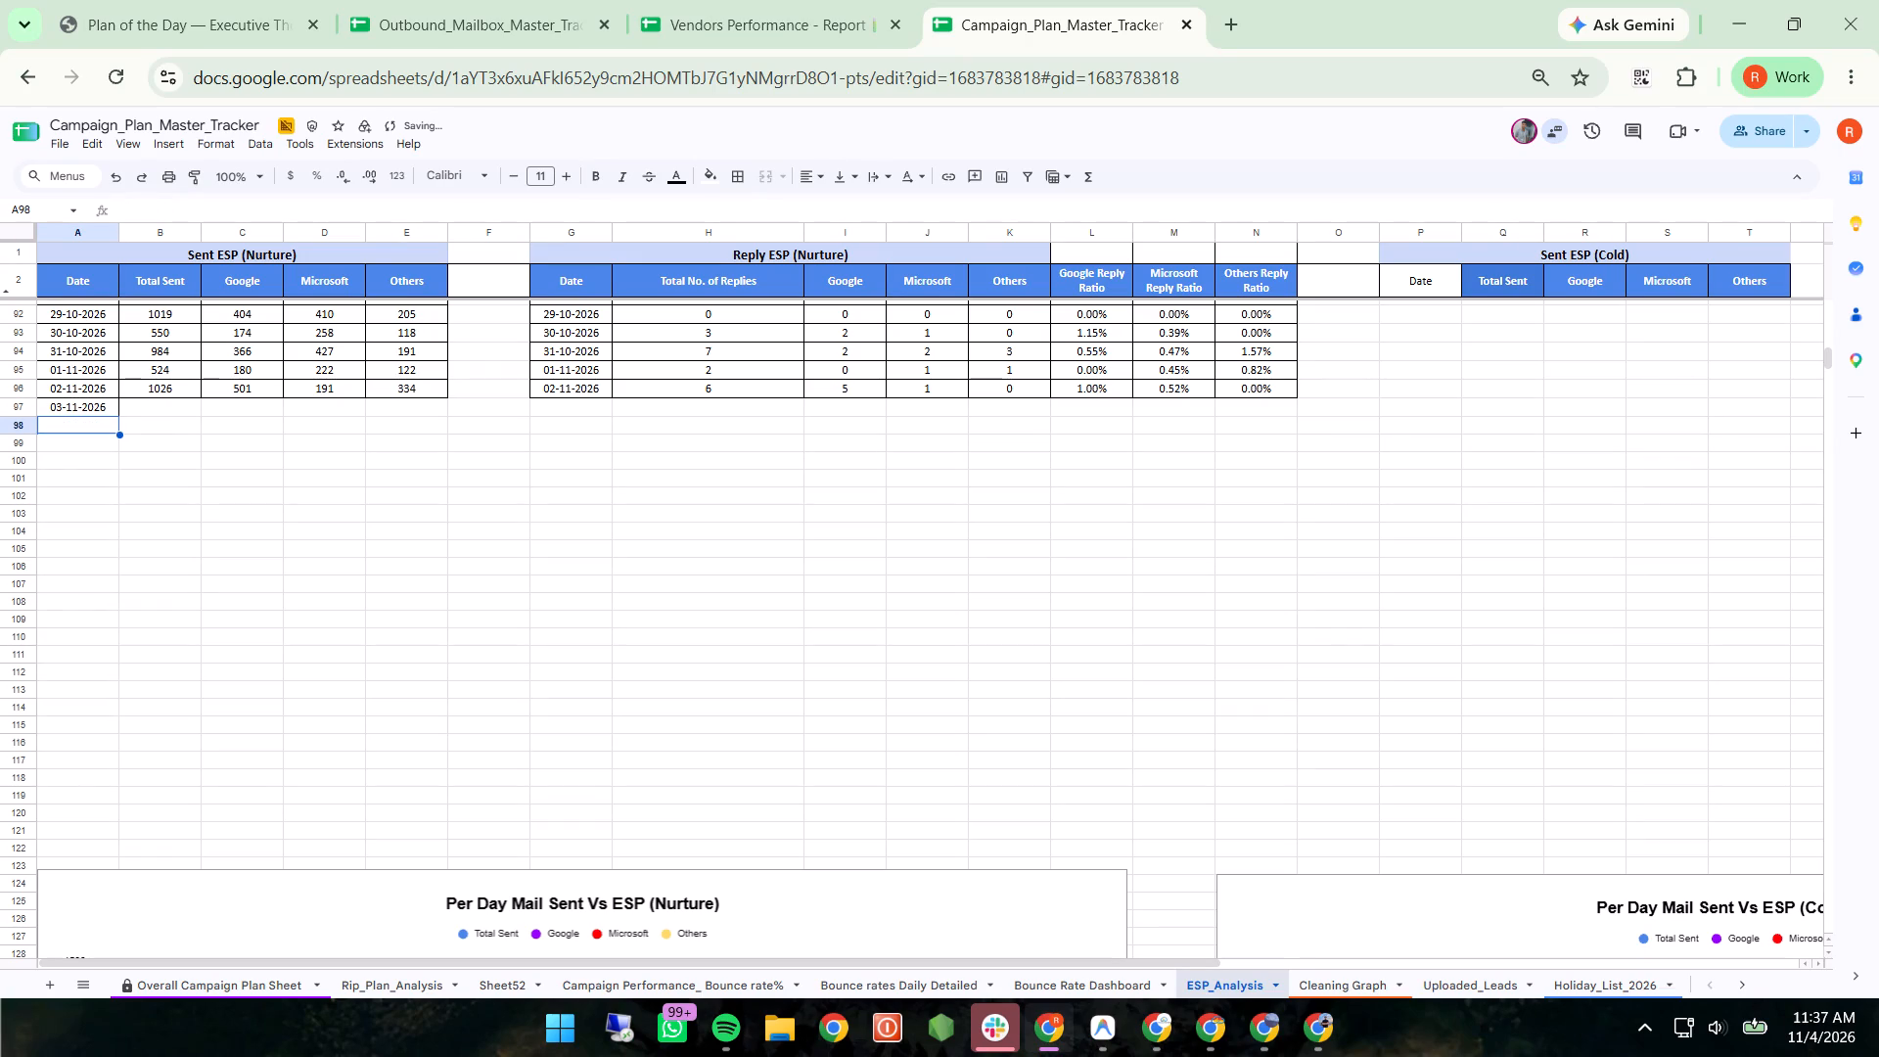
Copy the 03-11-2026 date into the next empty rows of the Reply ESP (Nurture), Sent ESP (Cold) and Reply ESP (Cold) tables.
{"action": "left_click", "coordinate": [80, 402]}
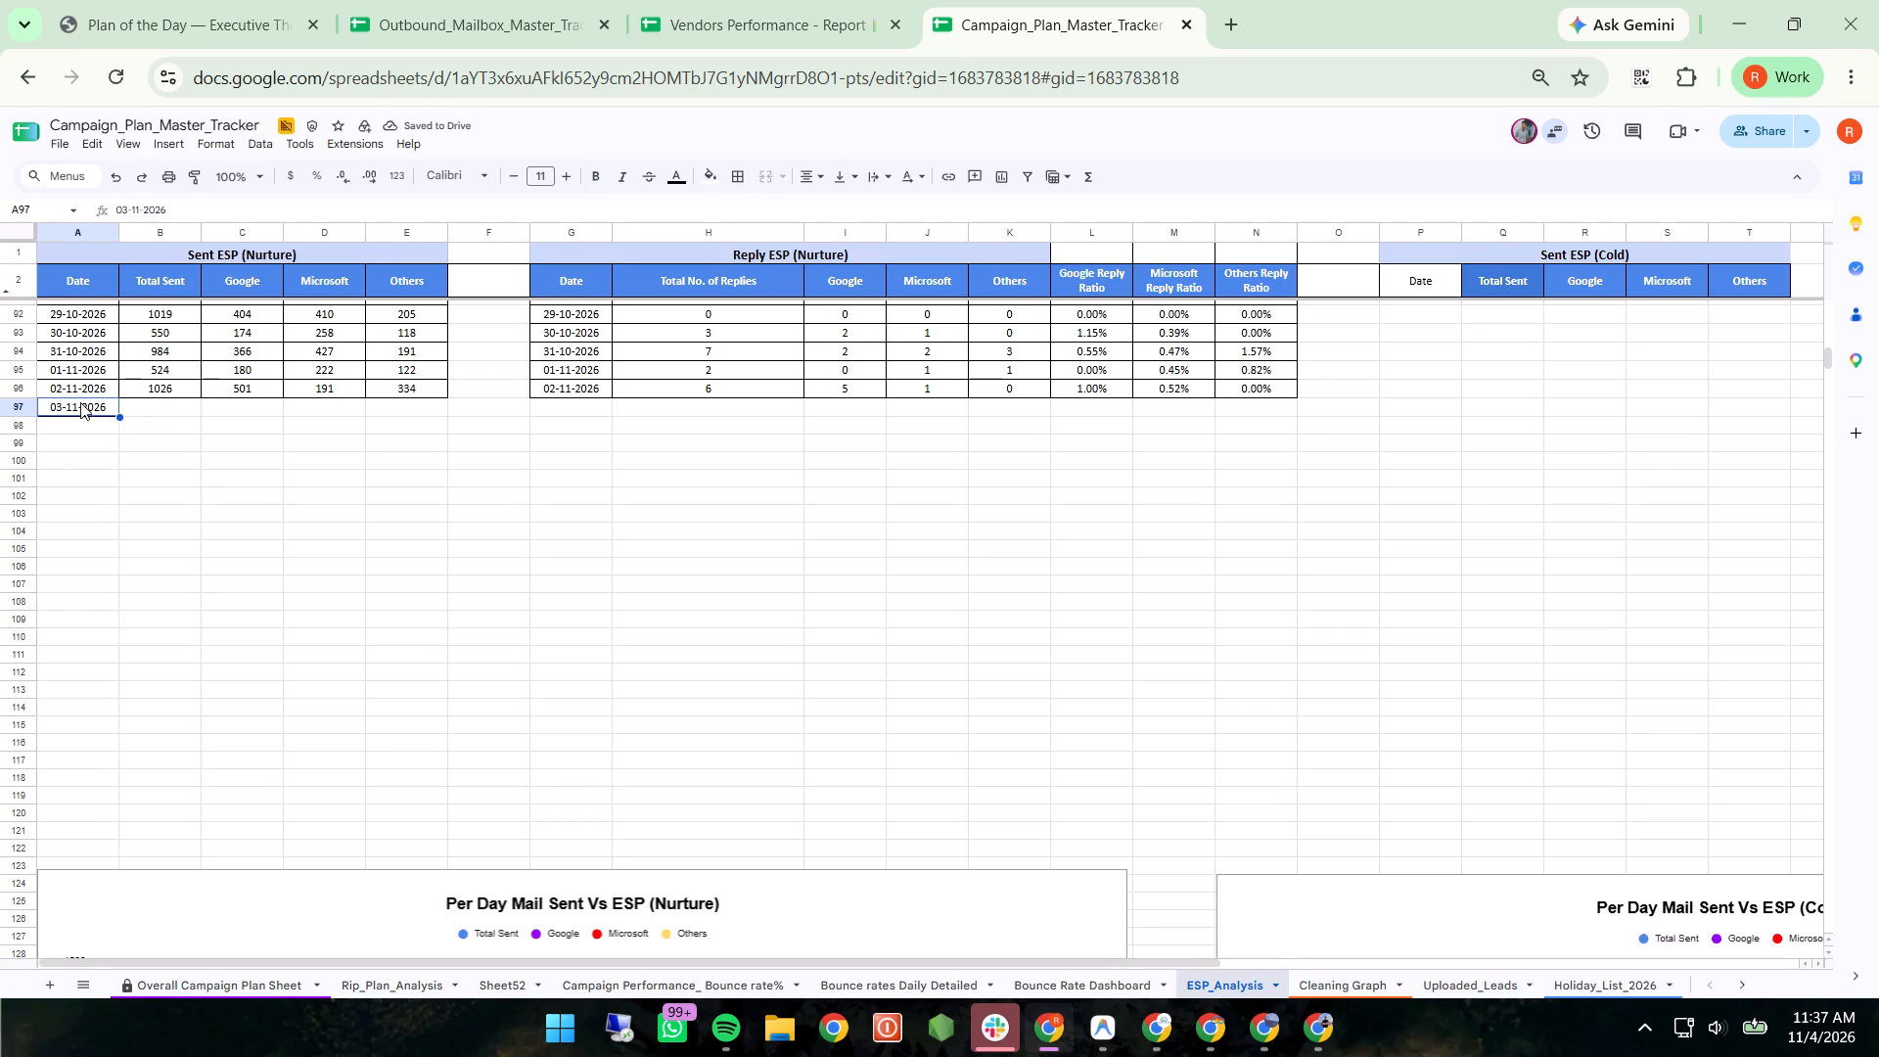
{"action": "key", "text": "ctrl+c"}
{"action": "left_click", "coordinate": [562, 407]}
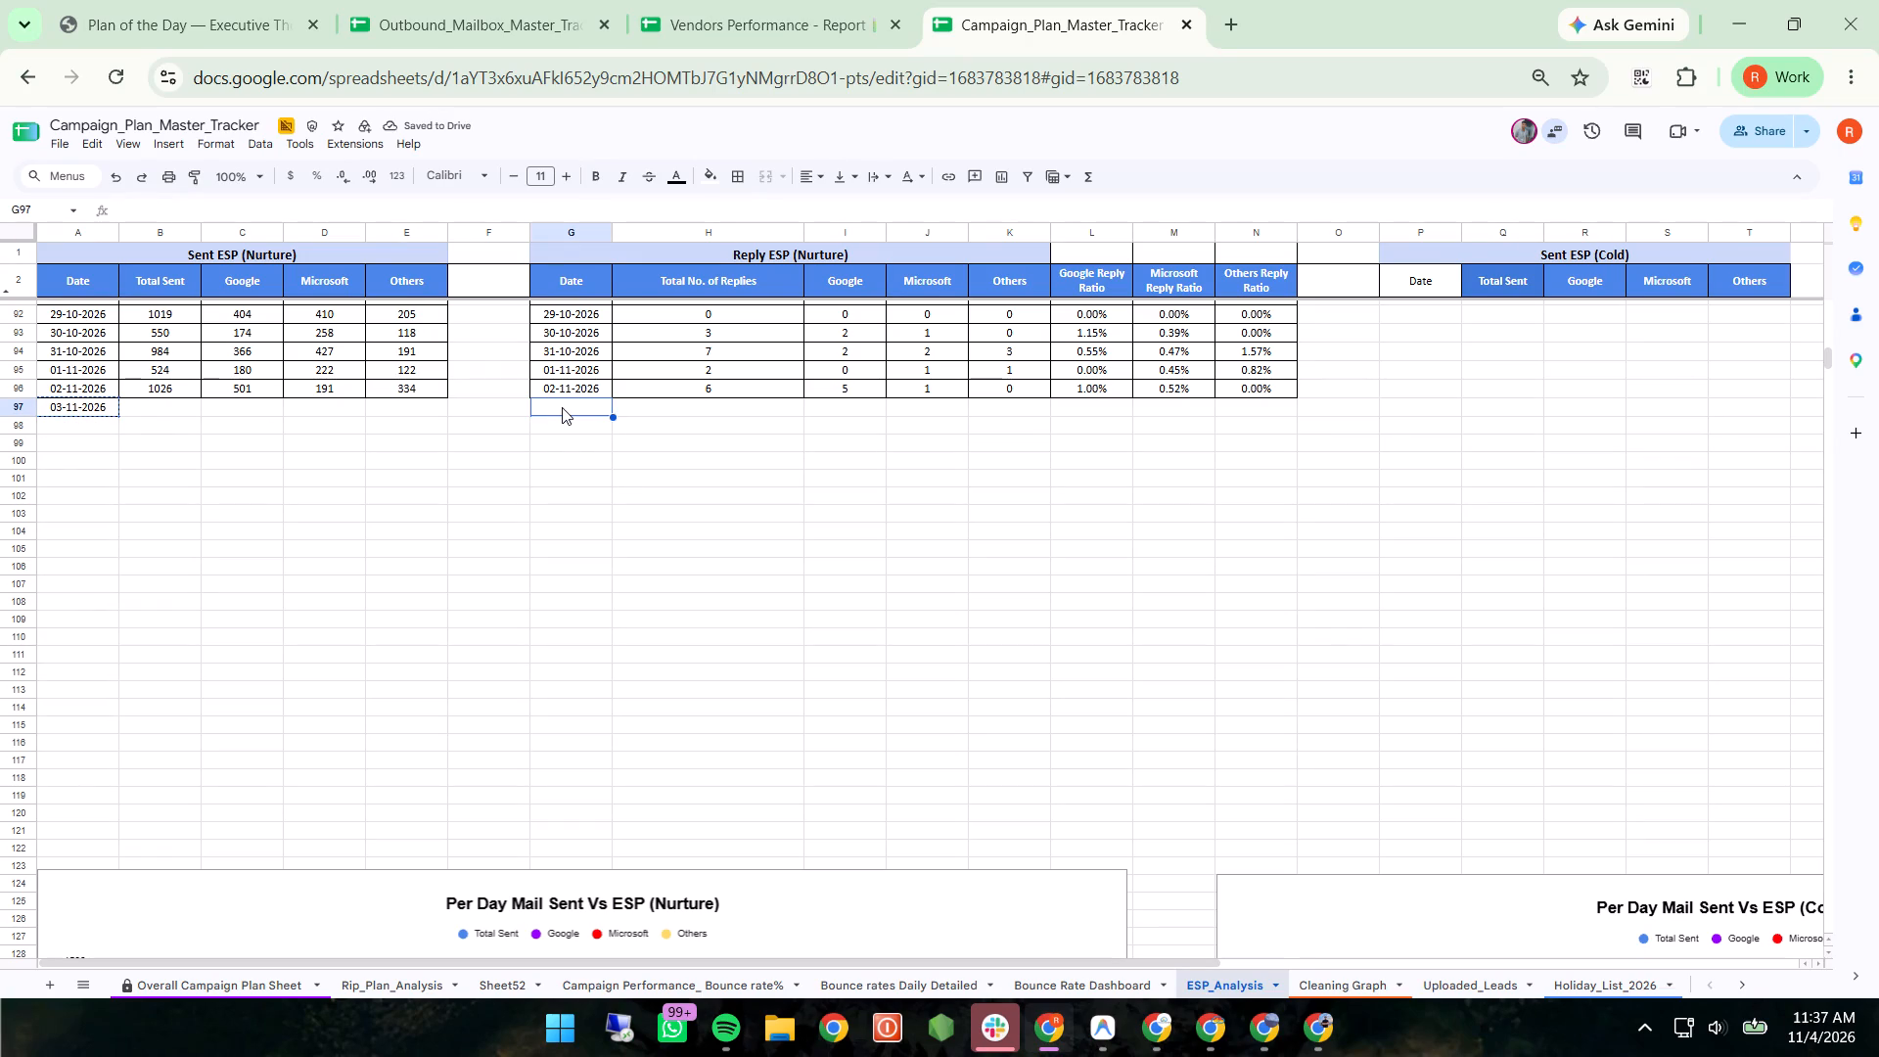
{"action": "key", "text": "ctrl+v"}
{"action": "scroll", "coordinate": [562, 407], "scroll_direction": "left", "scroll_amount": 3}
{"action": "scroll", "coordinate": [1138, 472], "scroll_direction": "up", "scroll_amount": 2}
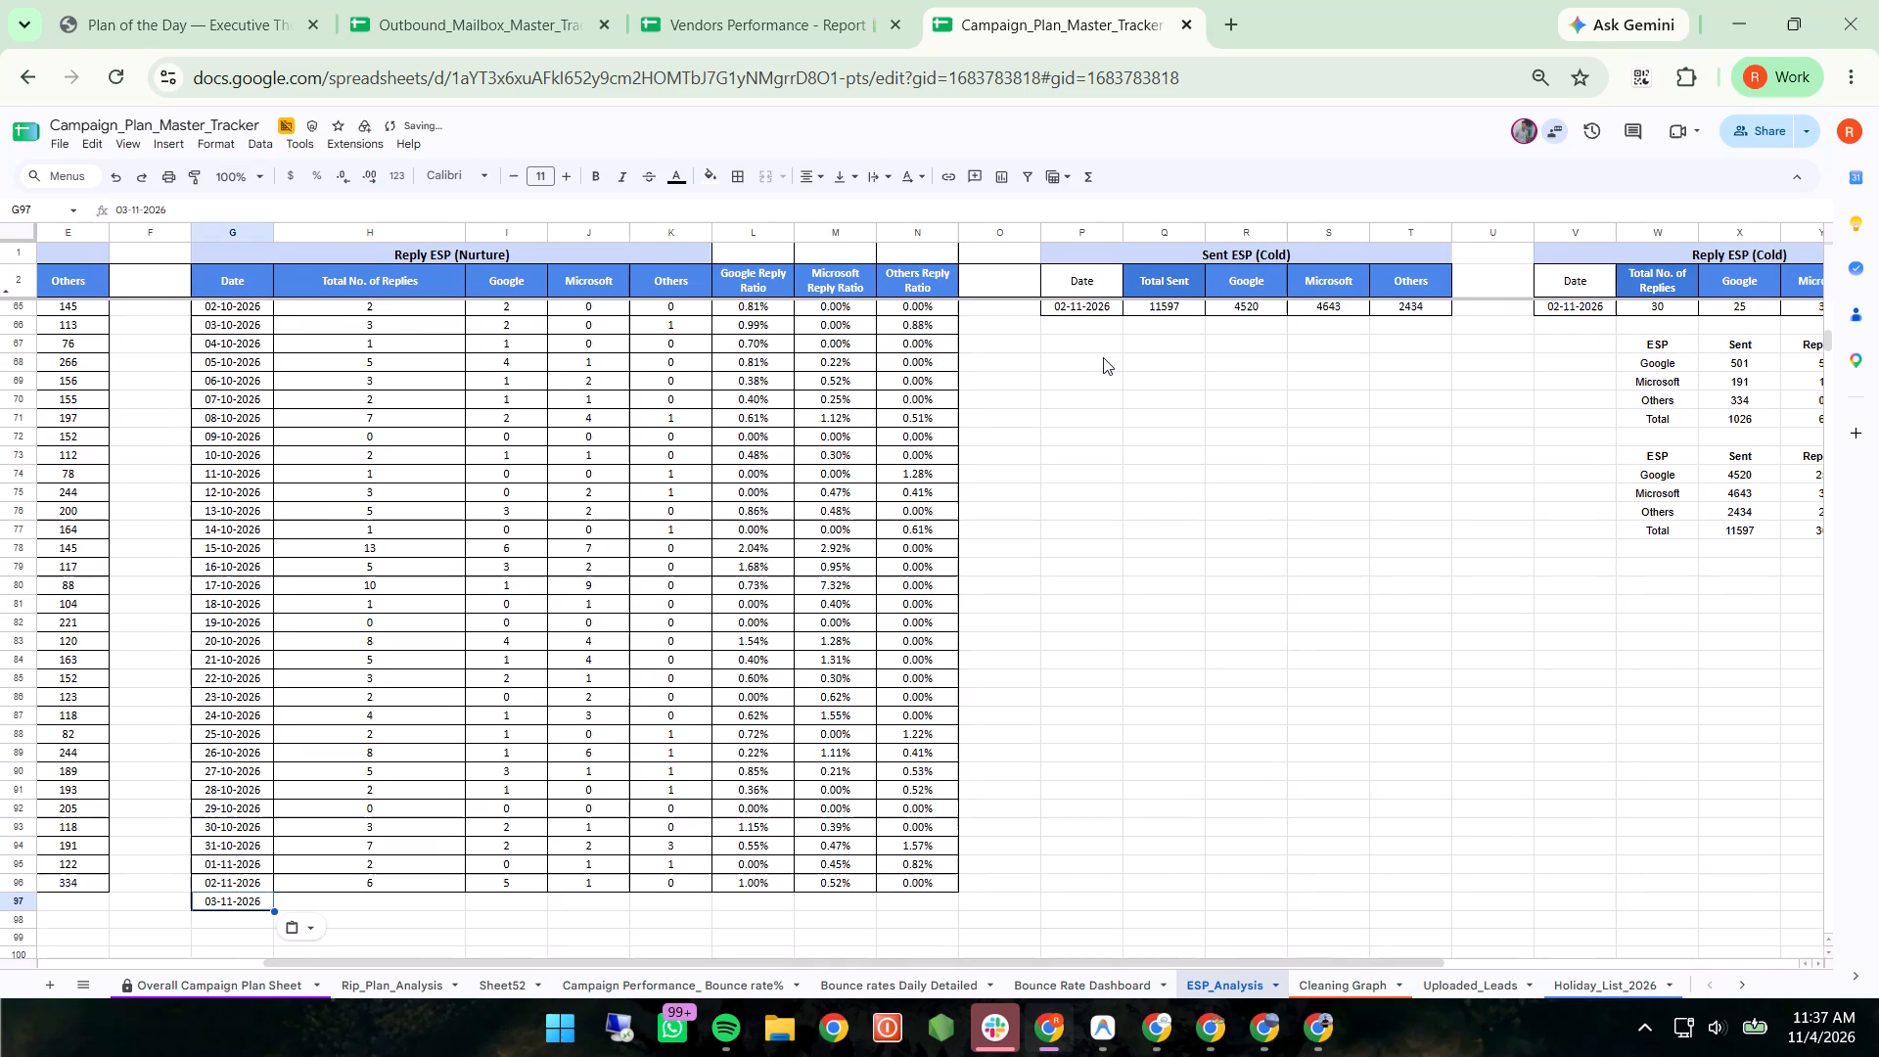
{"action": "scroll", "coordinate": [1103, 357], "scroll_direction": "left", "scroll_amount": 1}
{"action": "left_click", "coordinate": [942, 389]}
{"action": "key", "text": "ctrl+v"}
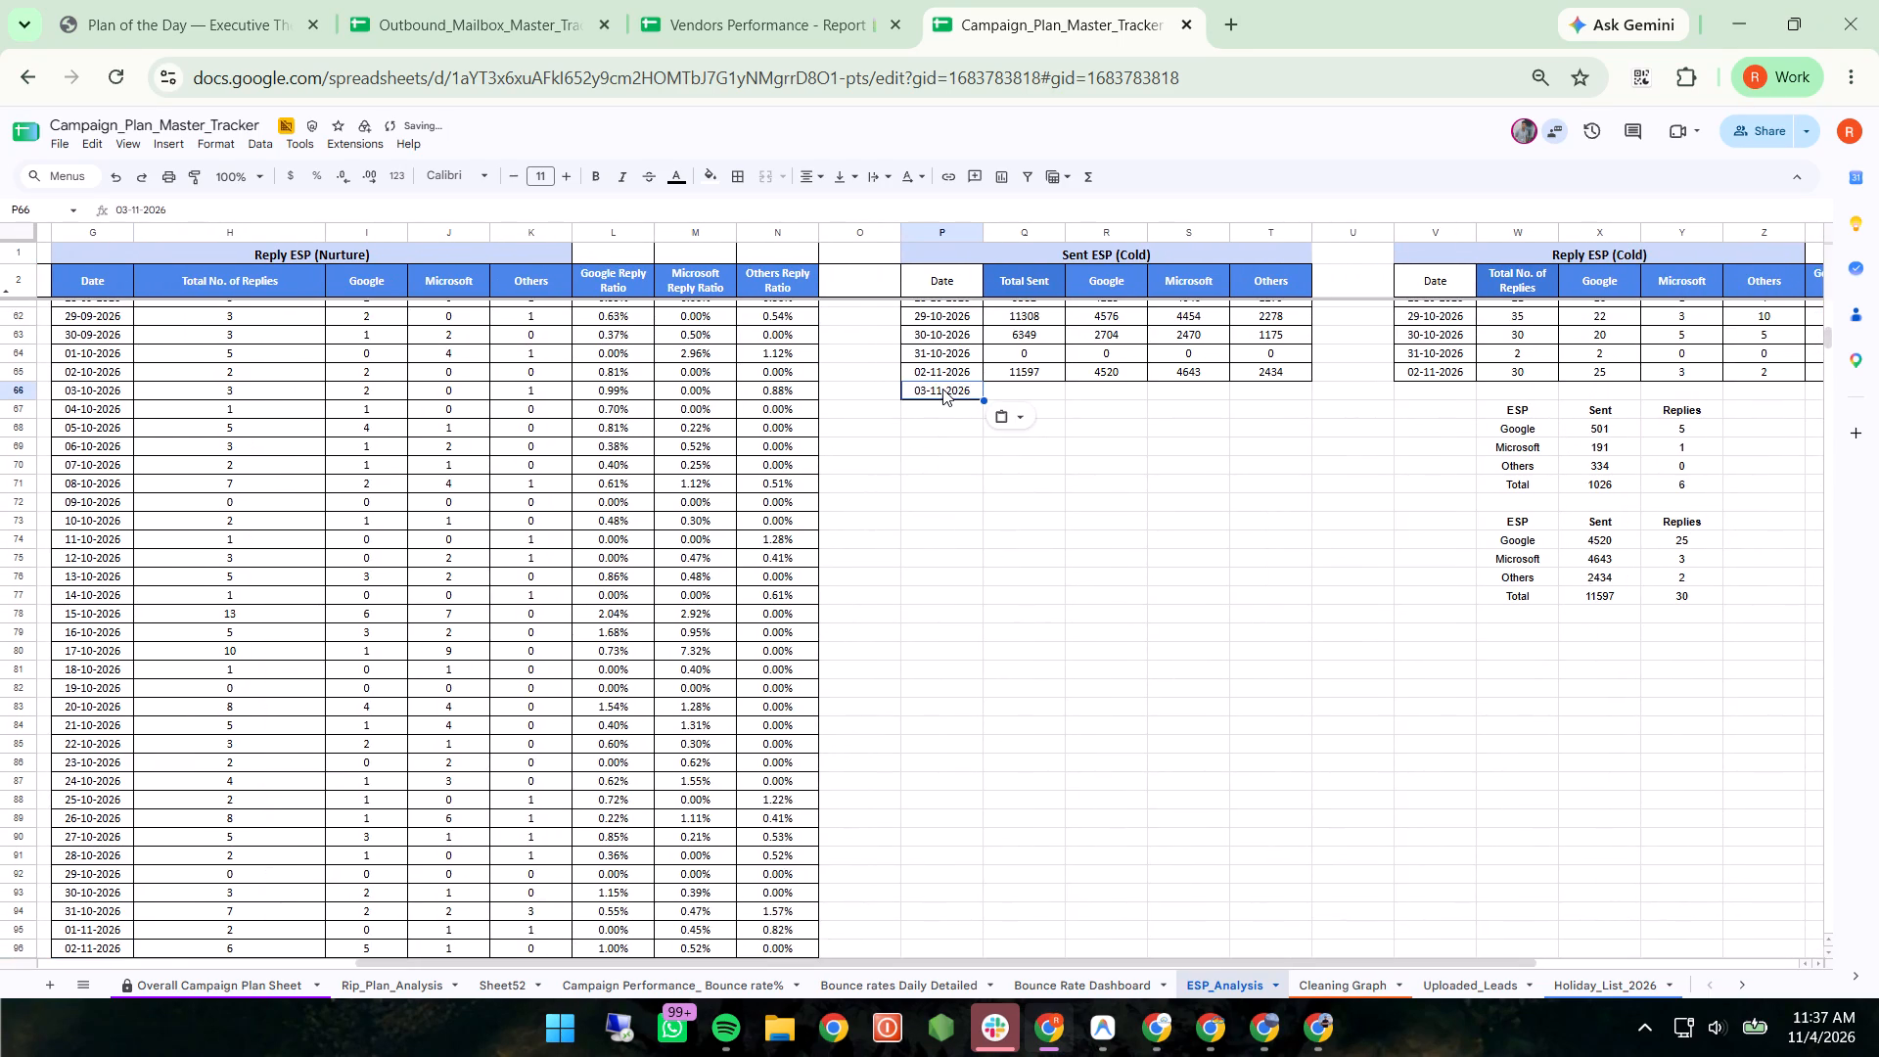
{"action": "scroll", "coordinate": [942, 389], "scroll_direction": "left", "scroll_amount": 2}
{"action": "left_click", "coordinate": [1176, 395]}
{"action": "key", "text": "ctrl+v"}
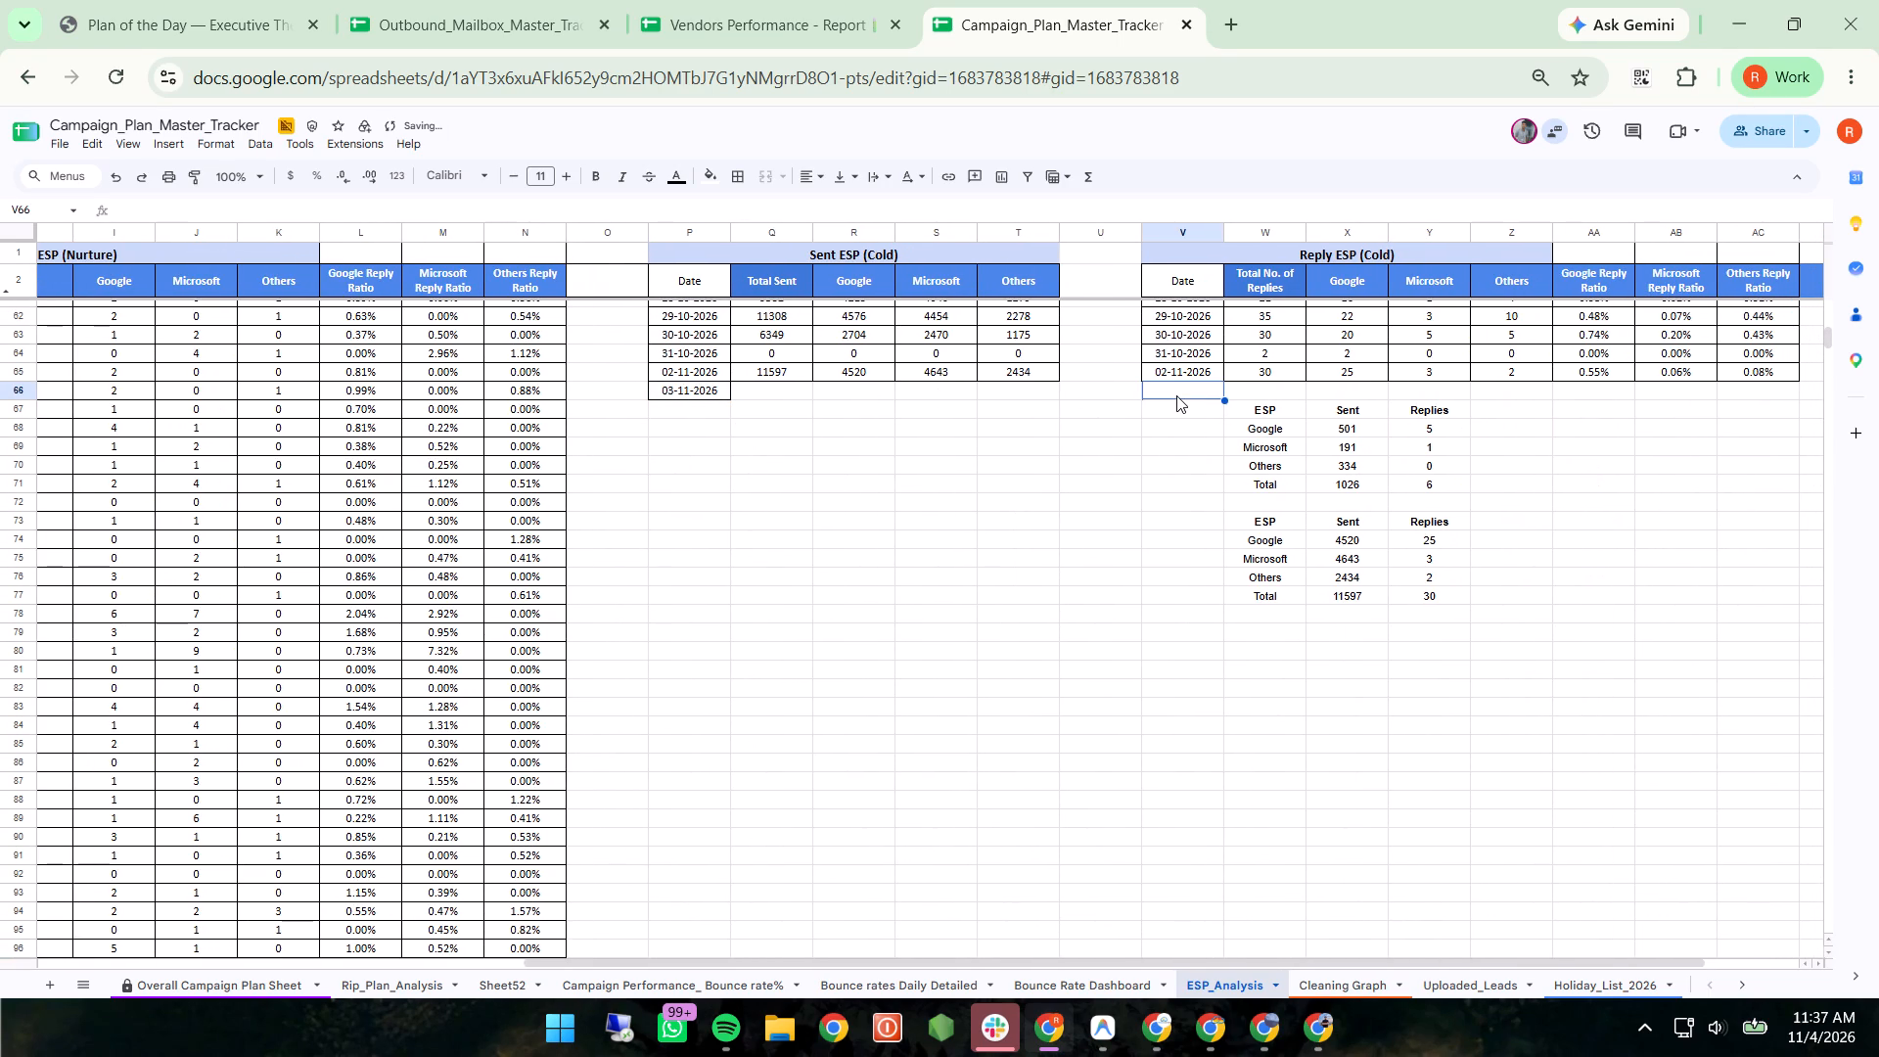
Clear the two small ESP, Sent and Replies summary tables beneath the Reply ESP (Cold) table.
{"action": "left_click", "coordinate": [1292, 411]}
{"action": "key", "text": "shift+Right"}
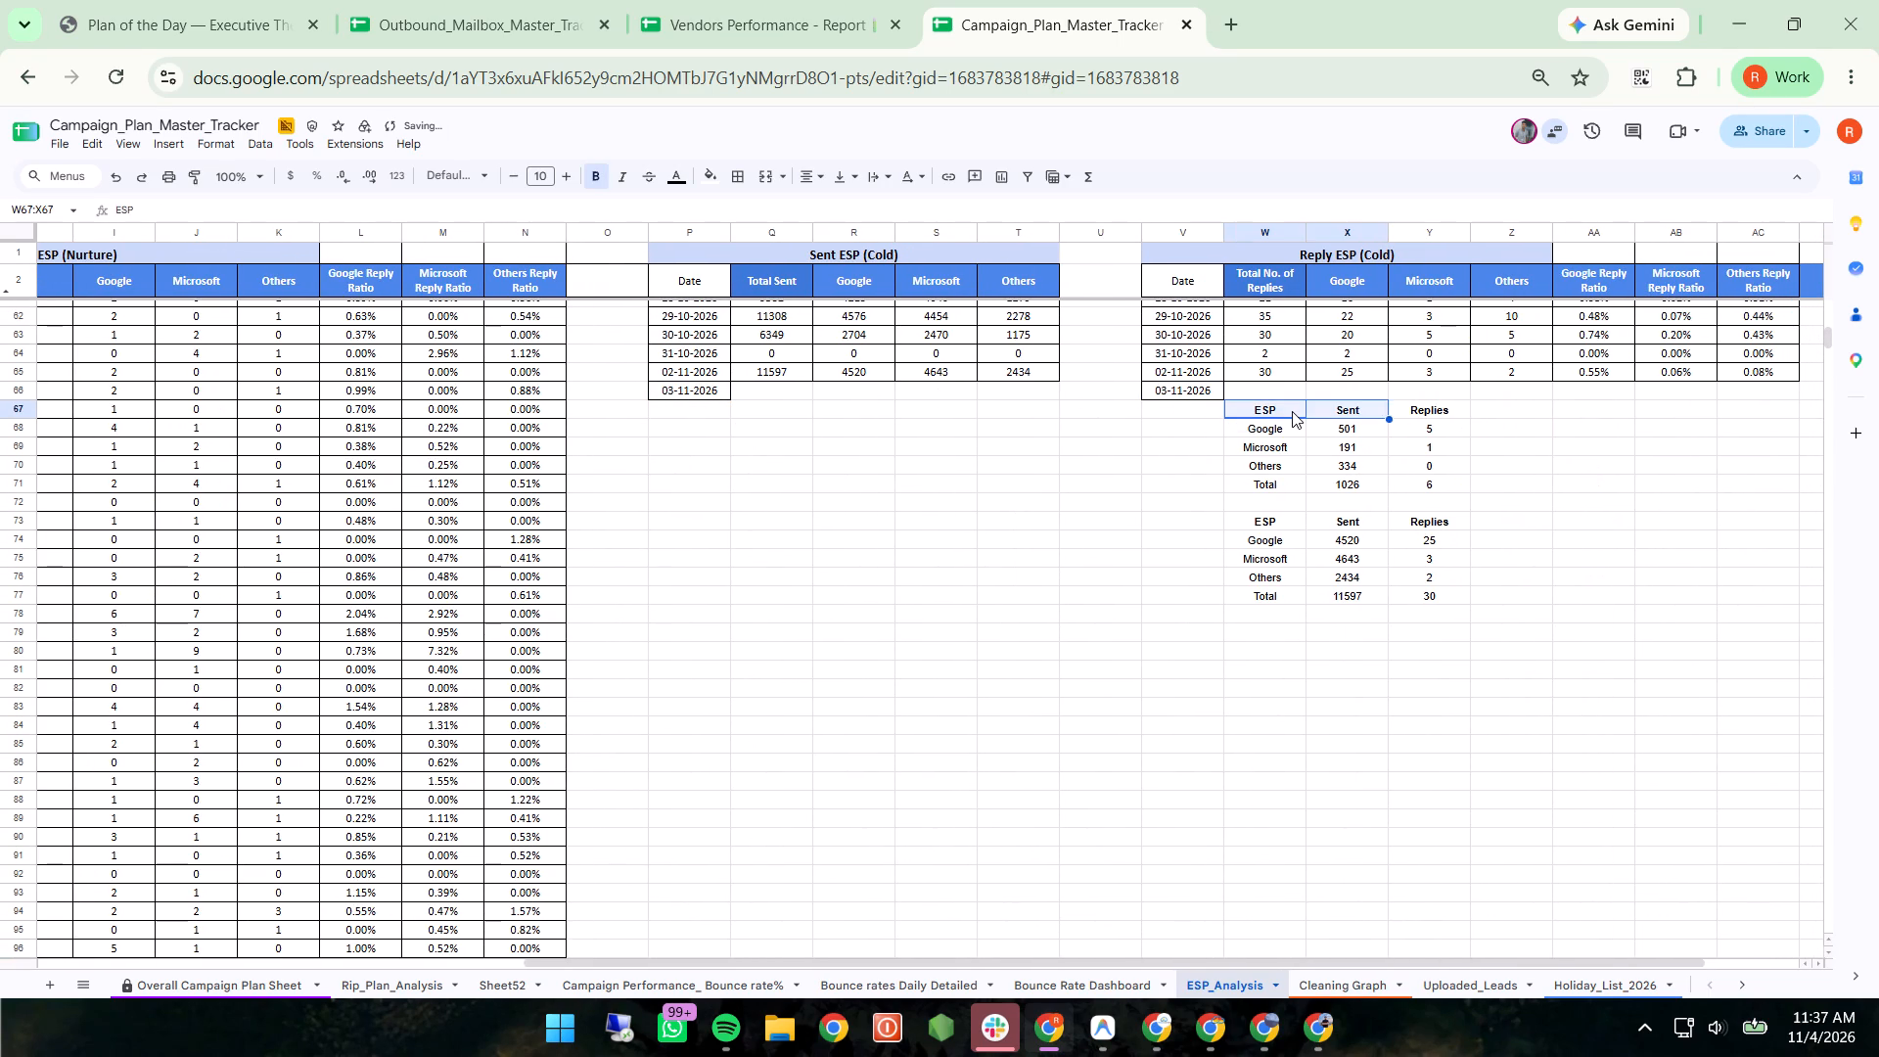
{"action": "key", "text": "shift+Right"}
{"action": "key", "text": "shift+Down"}
{"action": "key", "text": "shift+Down"}
{"action": "key", "text": "shift+Down"}
{"action": "key", "text": "shift+Down"}
{"action": "key", "text": "shift+Down"}
{"action": "key", "text": "shift+Down"}
{"action": "key", "text": "shift+Down"}
{"action": "key", "text": "shift+Down"}
{"action": "key", "text": "shift+Down"}
{"action": "key", "text": "shift+Down"}
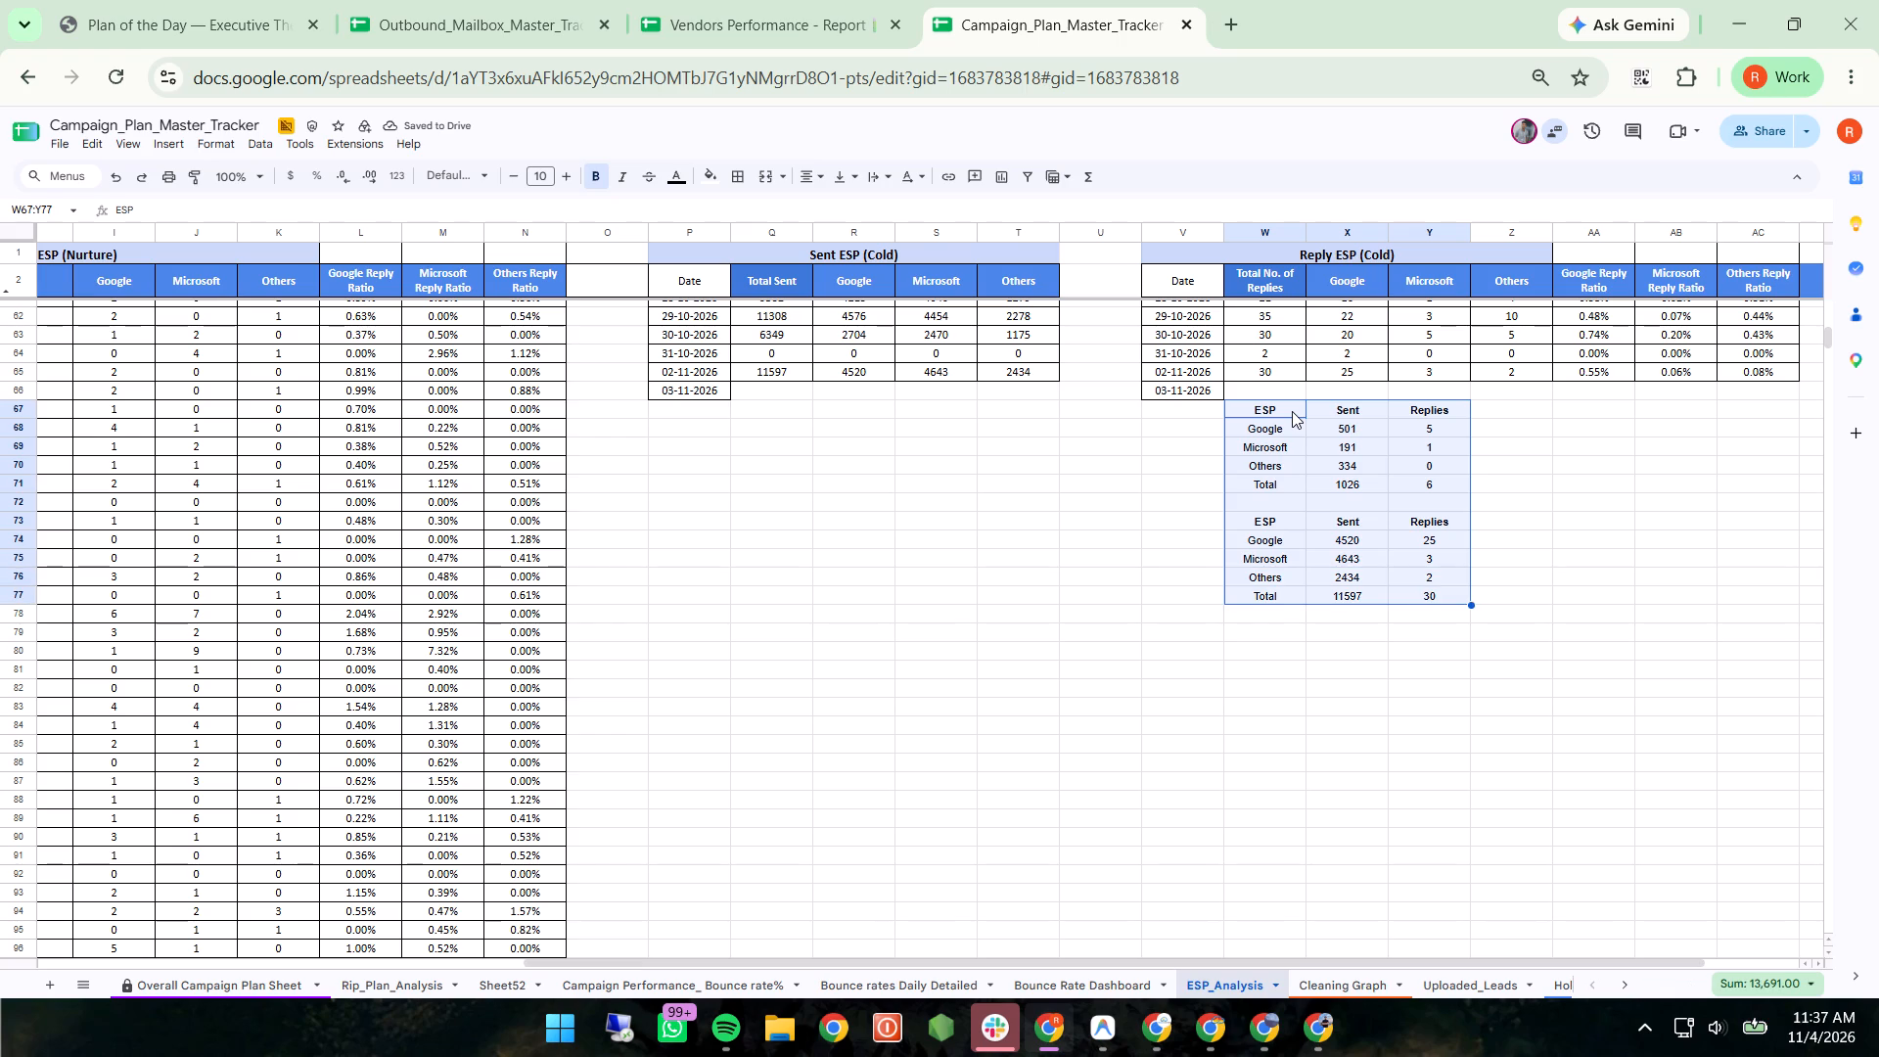
{"action": "key", "text": "BackSpace"}
{"action": "left_click", "coordinate": [1107, 755]}
Enter the 03-11-2026 Sent ESP (Nurture) figures: Total Sent 1024, Google 421, Microsoft 373 and Others 230.
{"action": "scroll", "coordinate": [1107, 755], "scroll_direction": "down", "scroll_amount": 5}
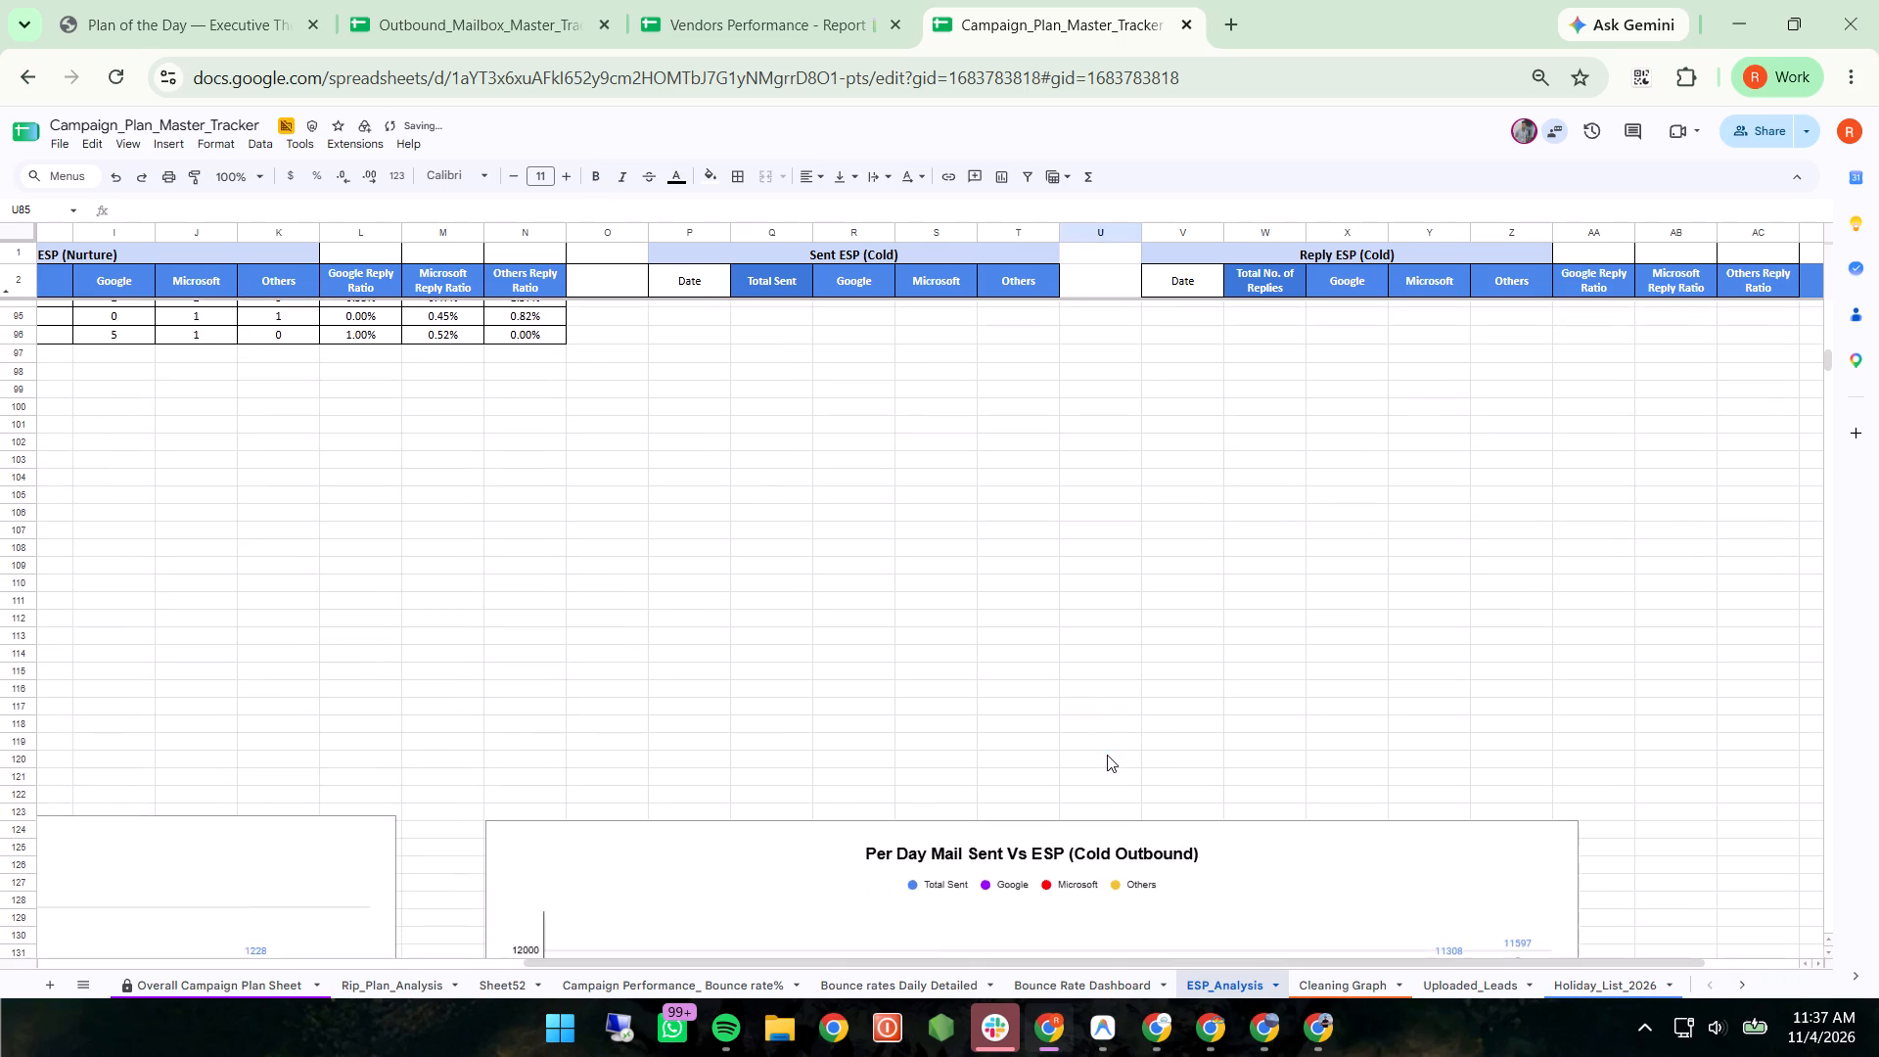
{"action": "scroll", "coordinate": [1107, 755], "scroll_direction": "down", "scroll_amount": 1}
{"action": "scroll", "coordinate": [1107, 755], "scroll_direction": "up", "scroll_amount": 4}
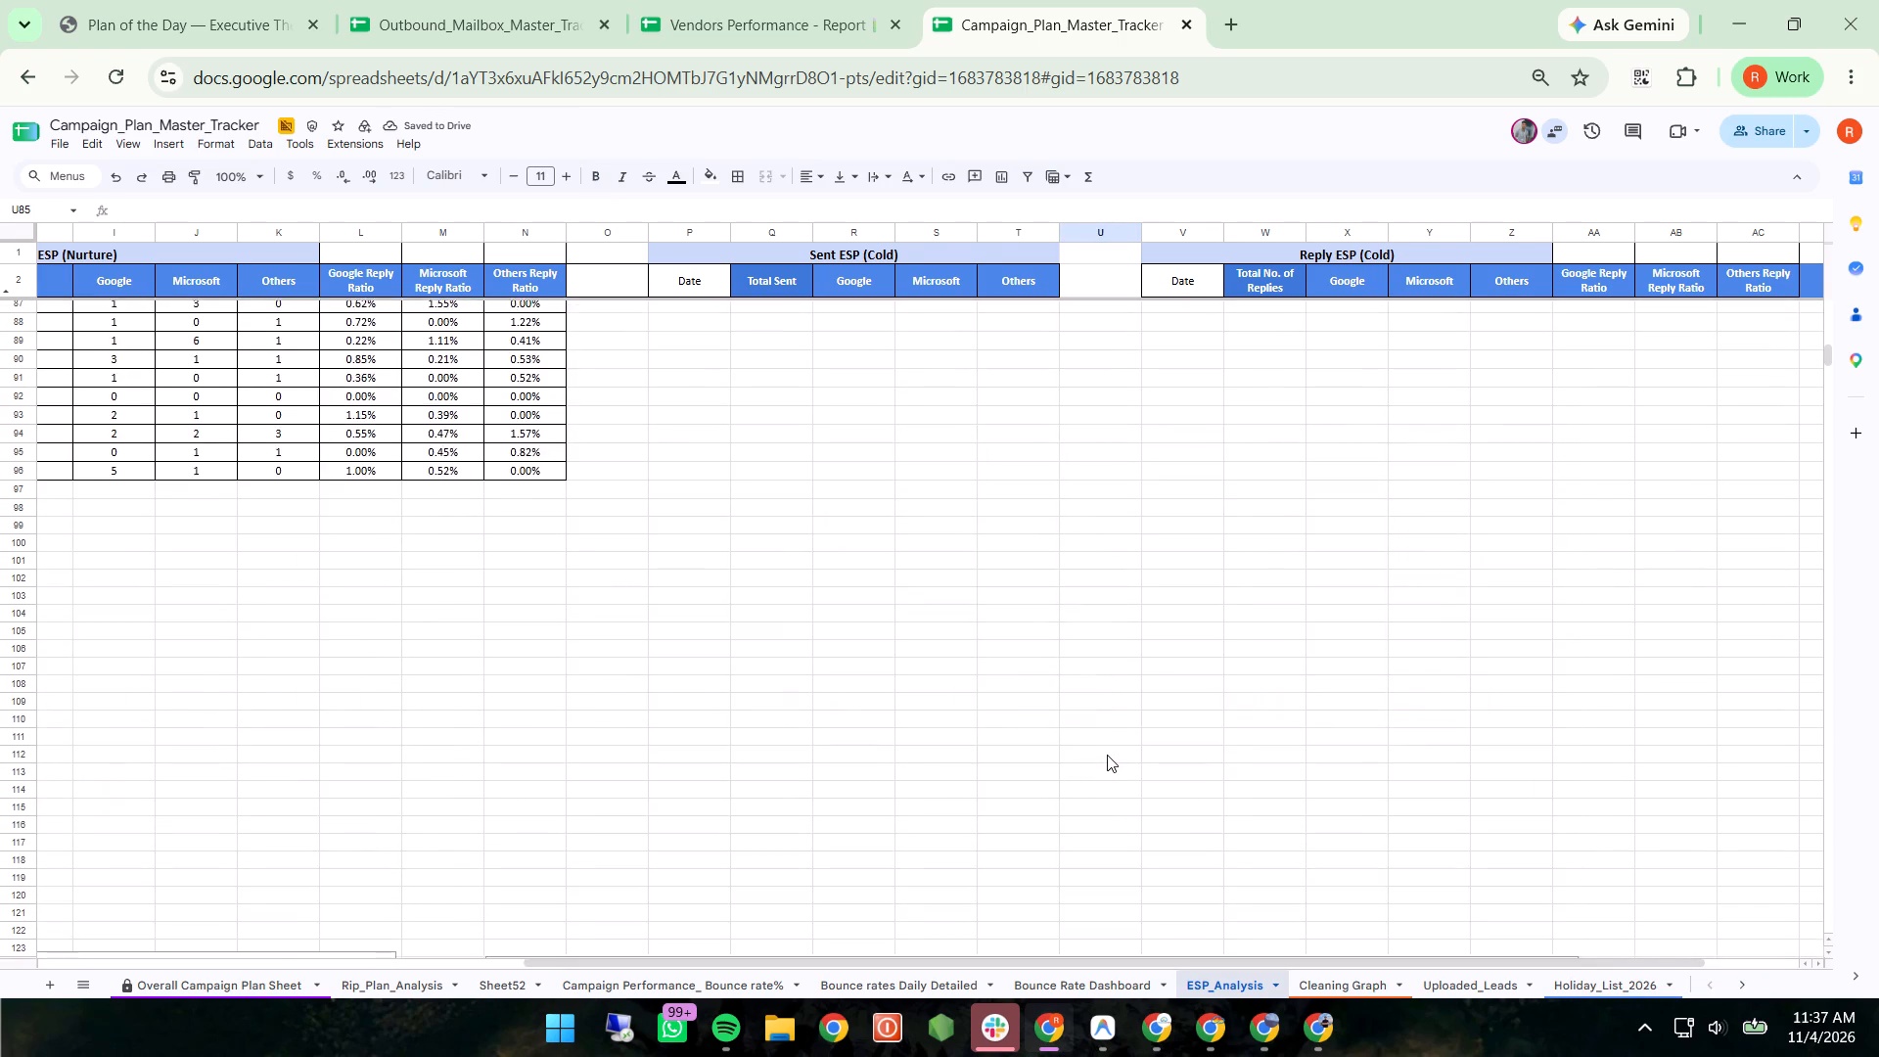
{"action": "scroll", "coordinate": [1107, 755], "scroll_direction": "right", "scroll_amount": 8}
{"action": "left_click", "coordinate": [143, 490]}
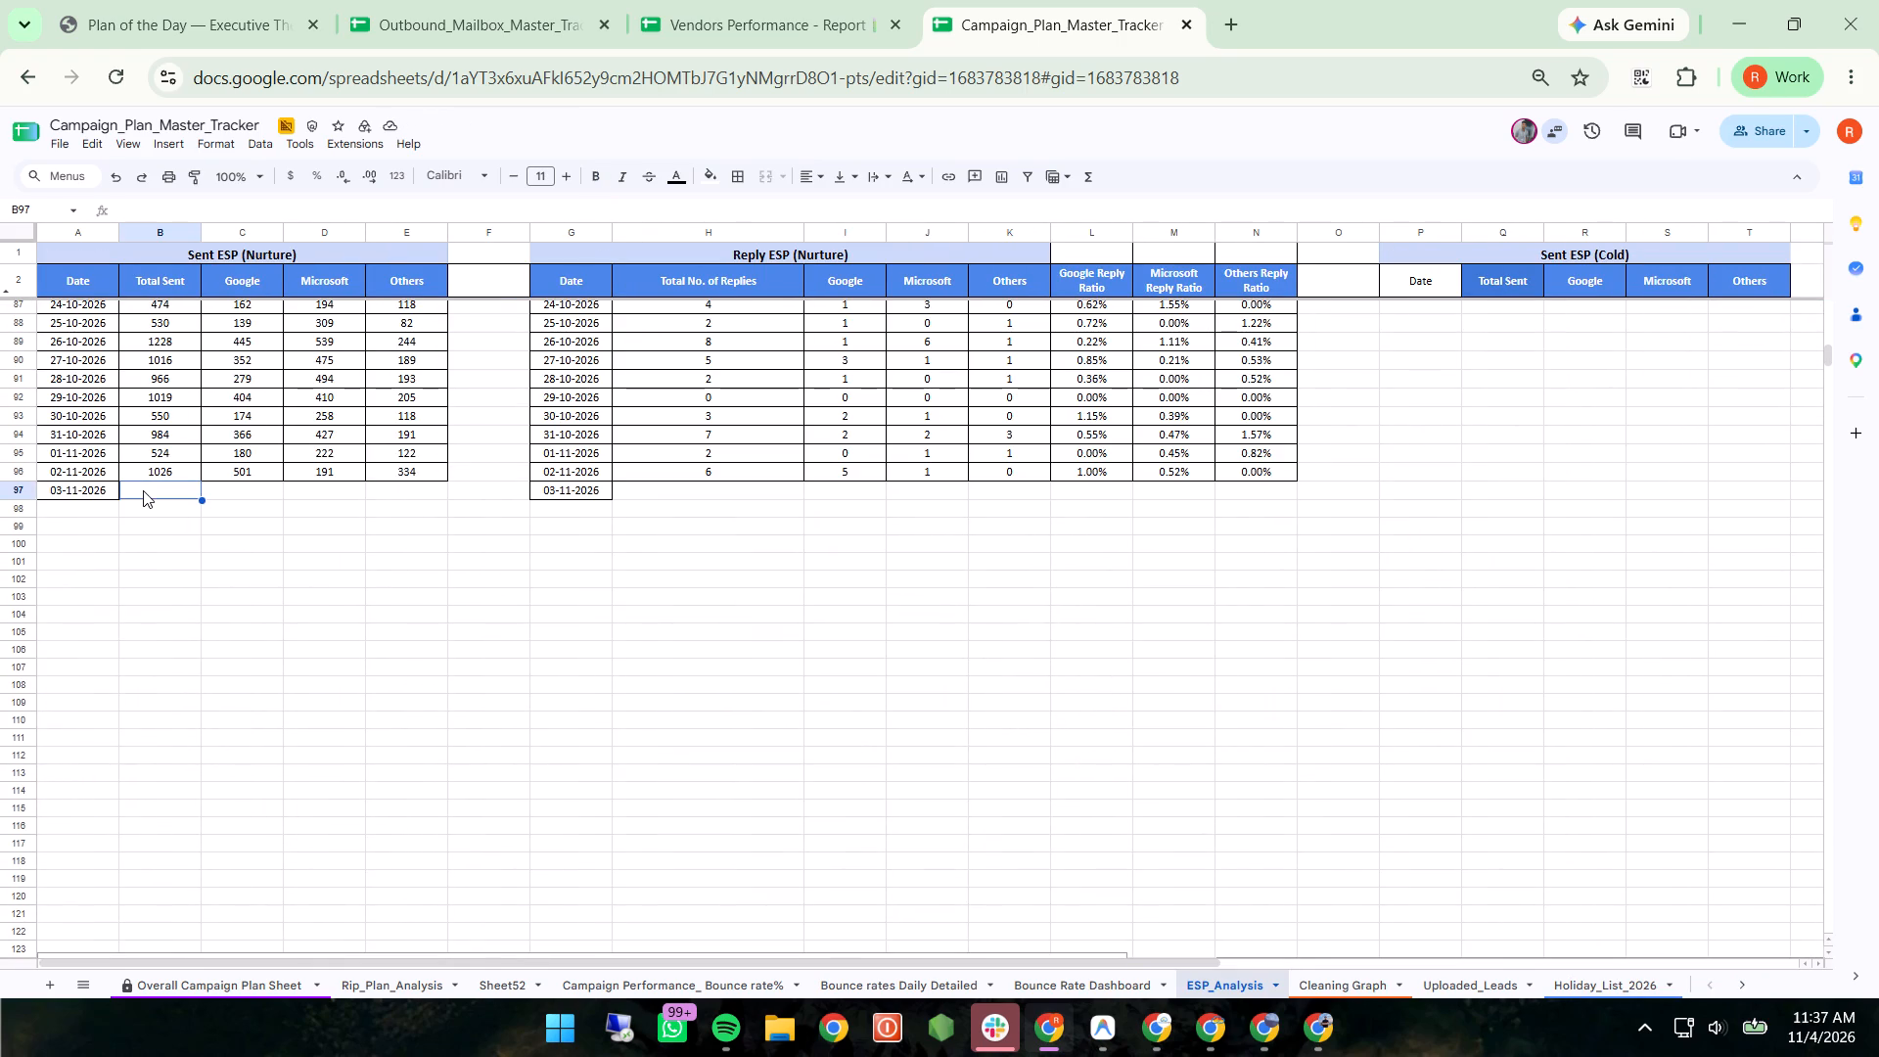
{"action": "type", "text": "1024"}
{"action": "key", "text": "Right"}
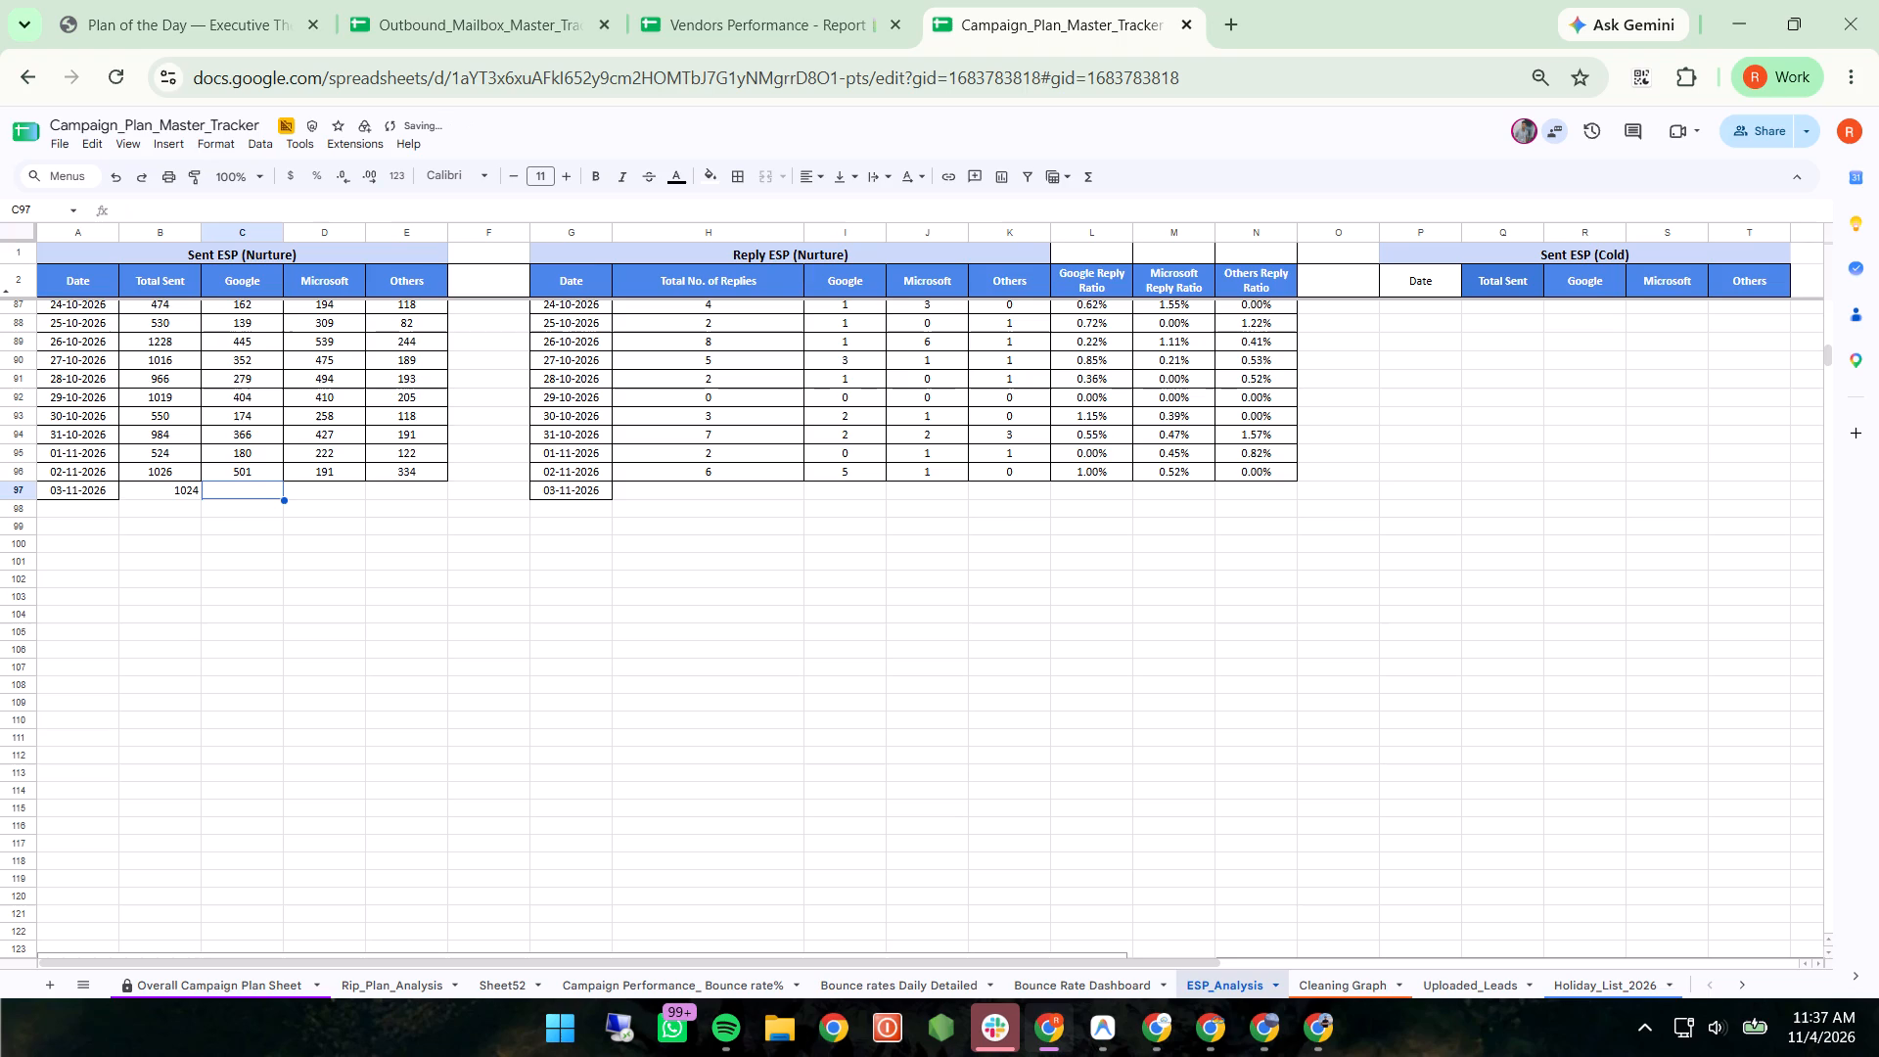
{"action": "type", "text": "421"}
{"action": "key", "text": "Right"}
{"action": "type", "text": "373"}
{"action": "key", "text": "Right"}
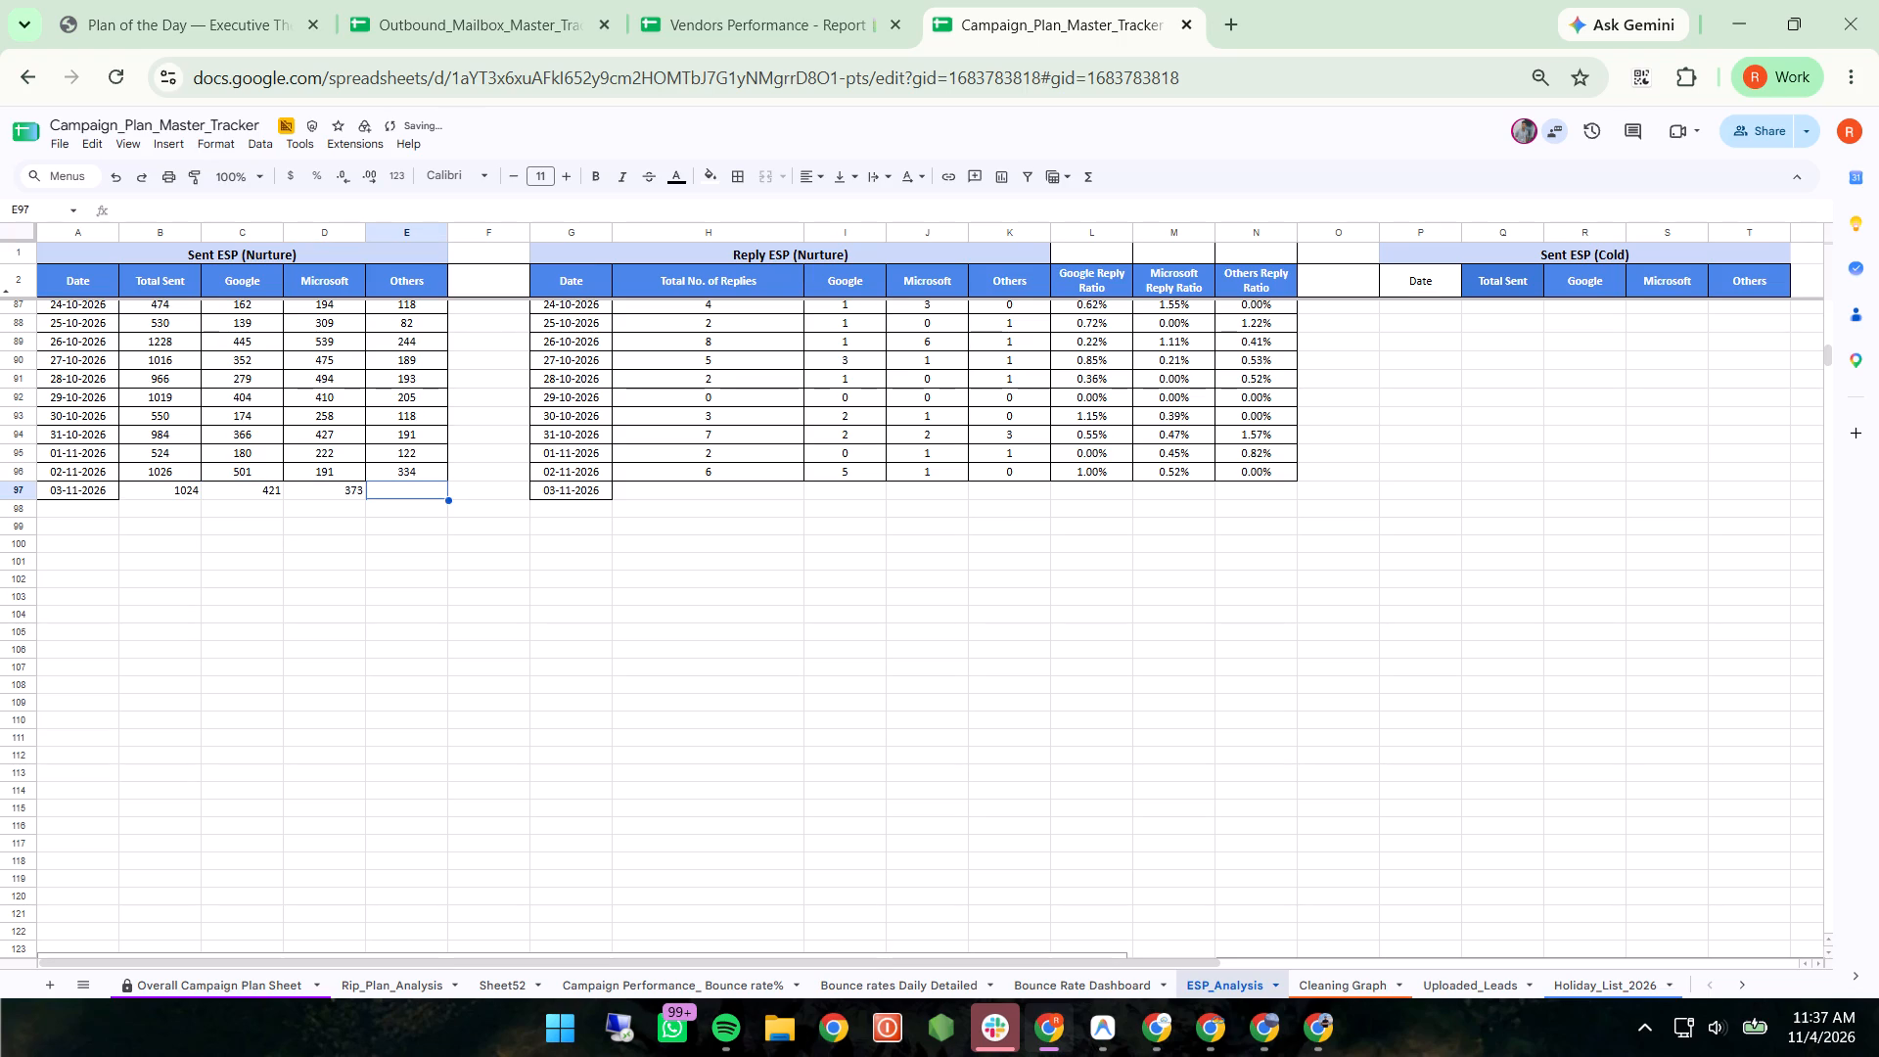
{"action": "type", "text": "230"}
{"action": "key", "text": "Right"}
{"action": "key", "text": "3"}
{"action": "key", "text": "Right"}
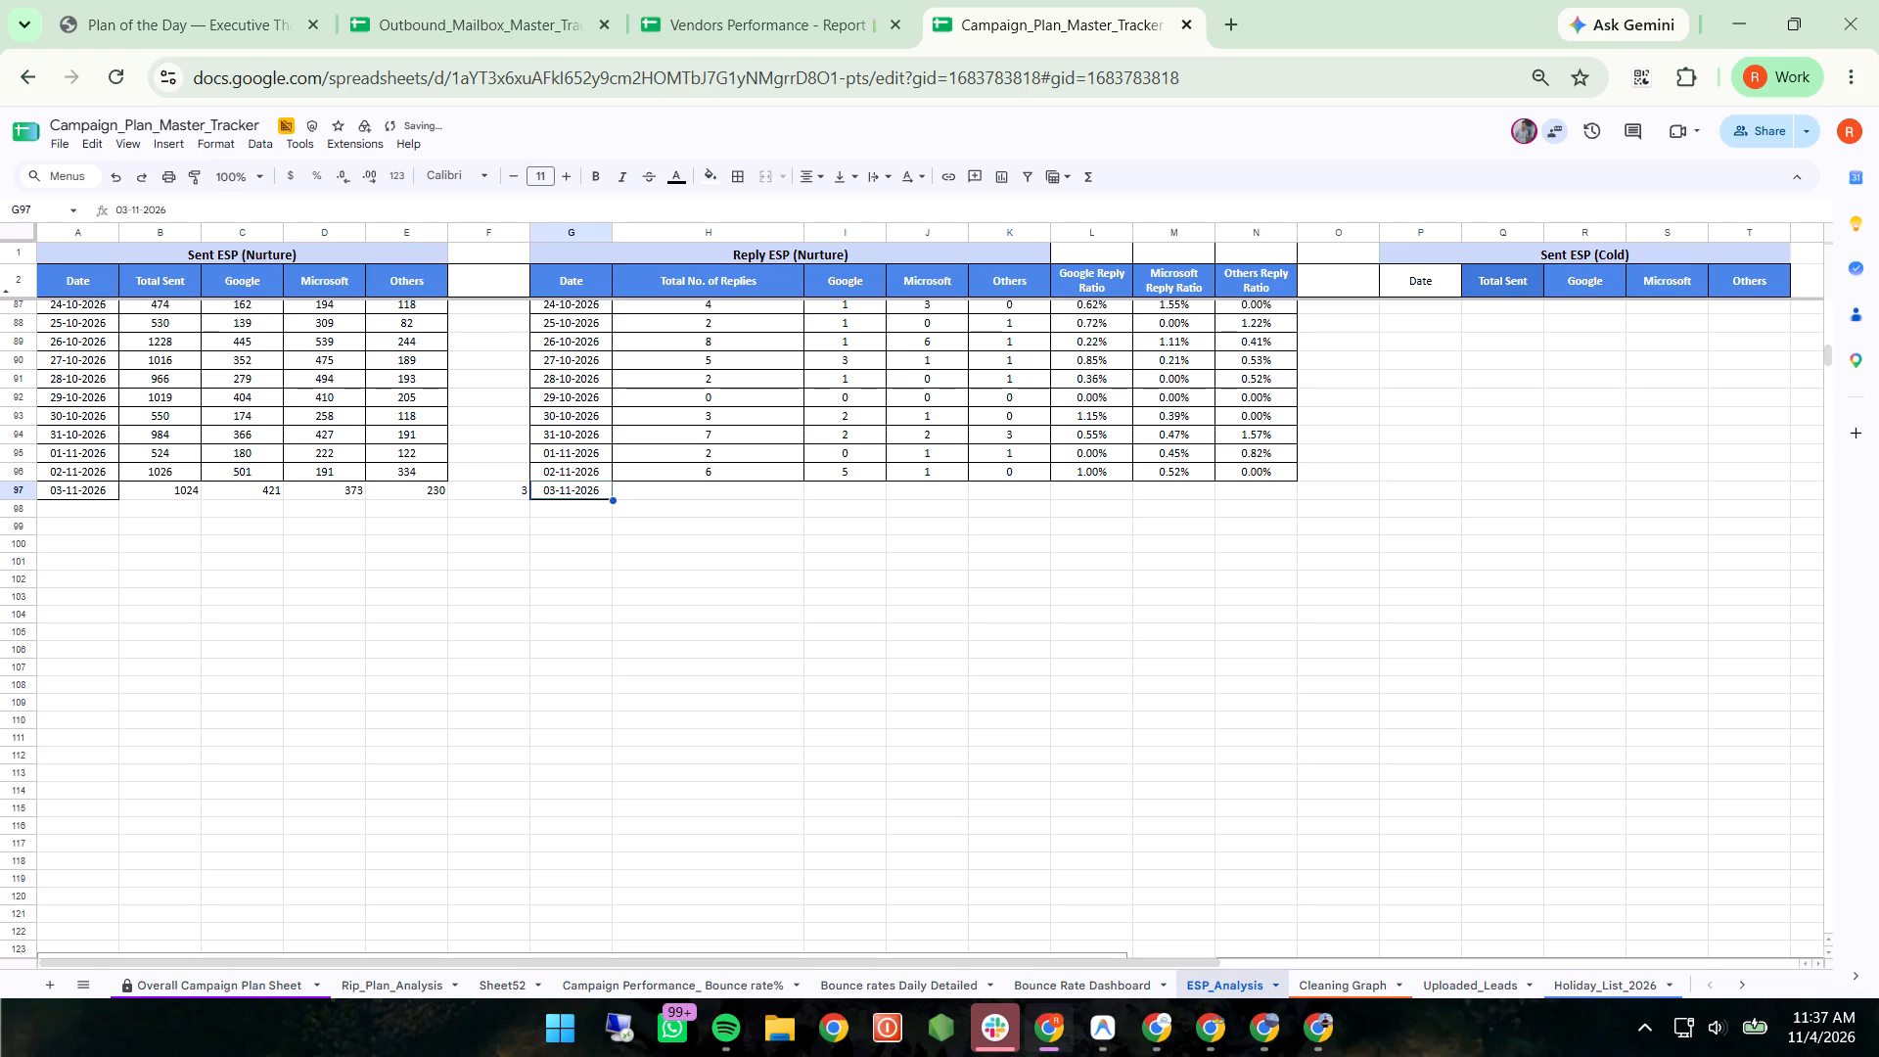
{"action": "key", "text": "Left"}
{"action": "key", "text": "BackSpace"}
Enter the 03-11-2026 Reply ESP (Nurture) figures: Total No. of Replies 3, Google 1, Microsoft 1 and Others 1.
{"action": "key", "text": "Right"}
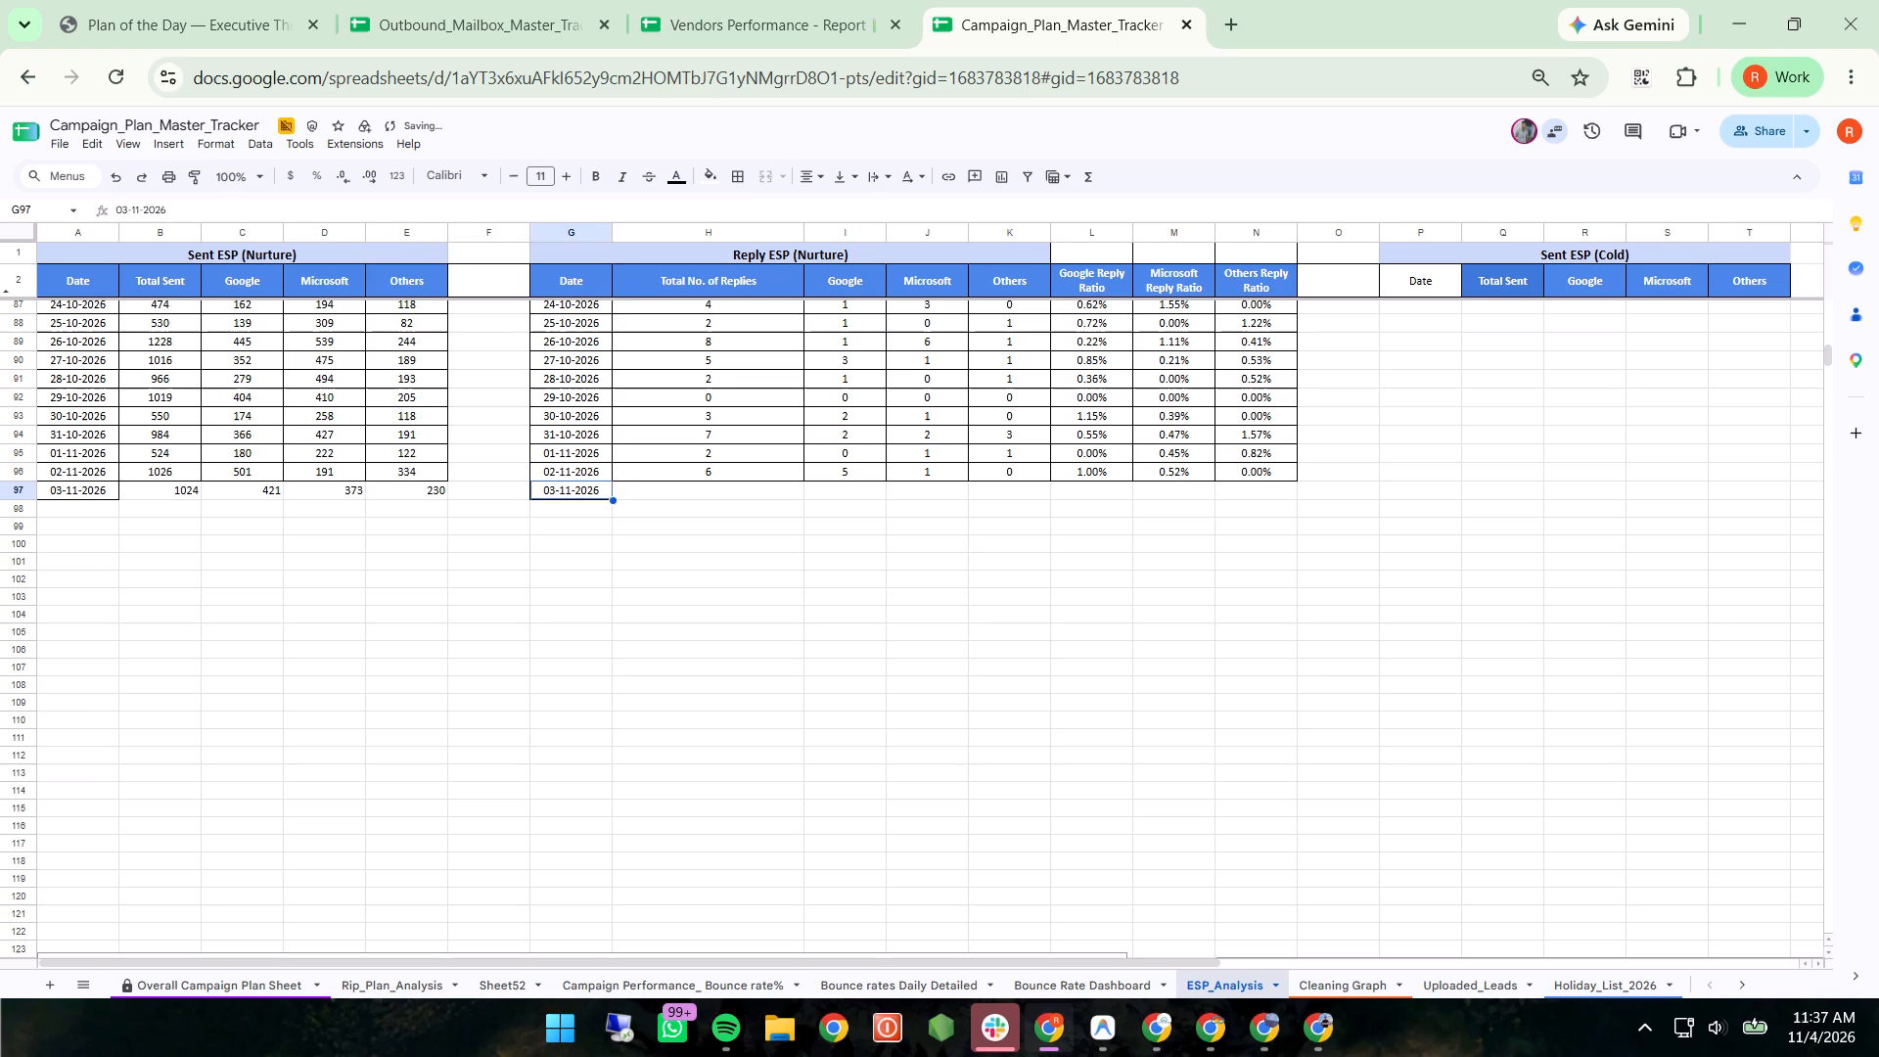
{"action": "key", "text": "Right"}
{"action": "key", "text": "3"}
{"action": "key", "text": "Right"}
{"action": "key", "text": "1"}
{"action": "key", "text": "Right"}
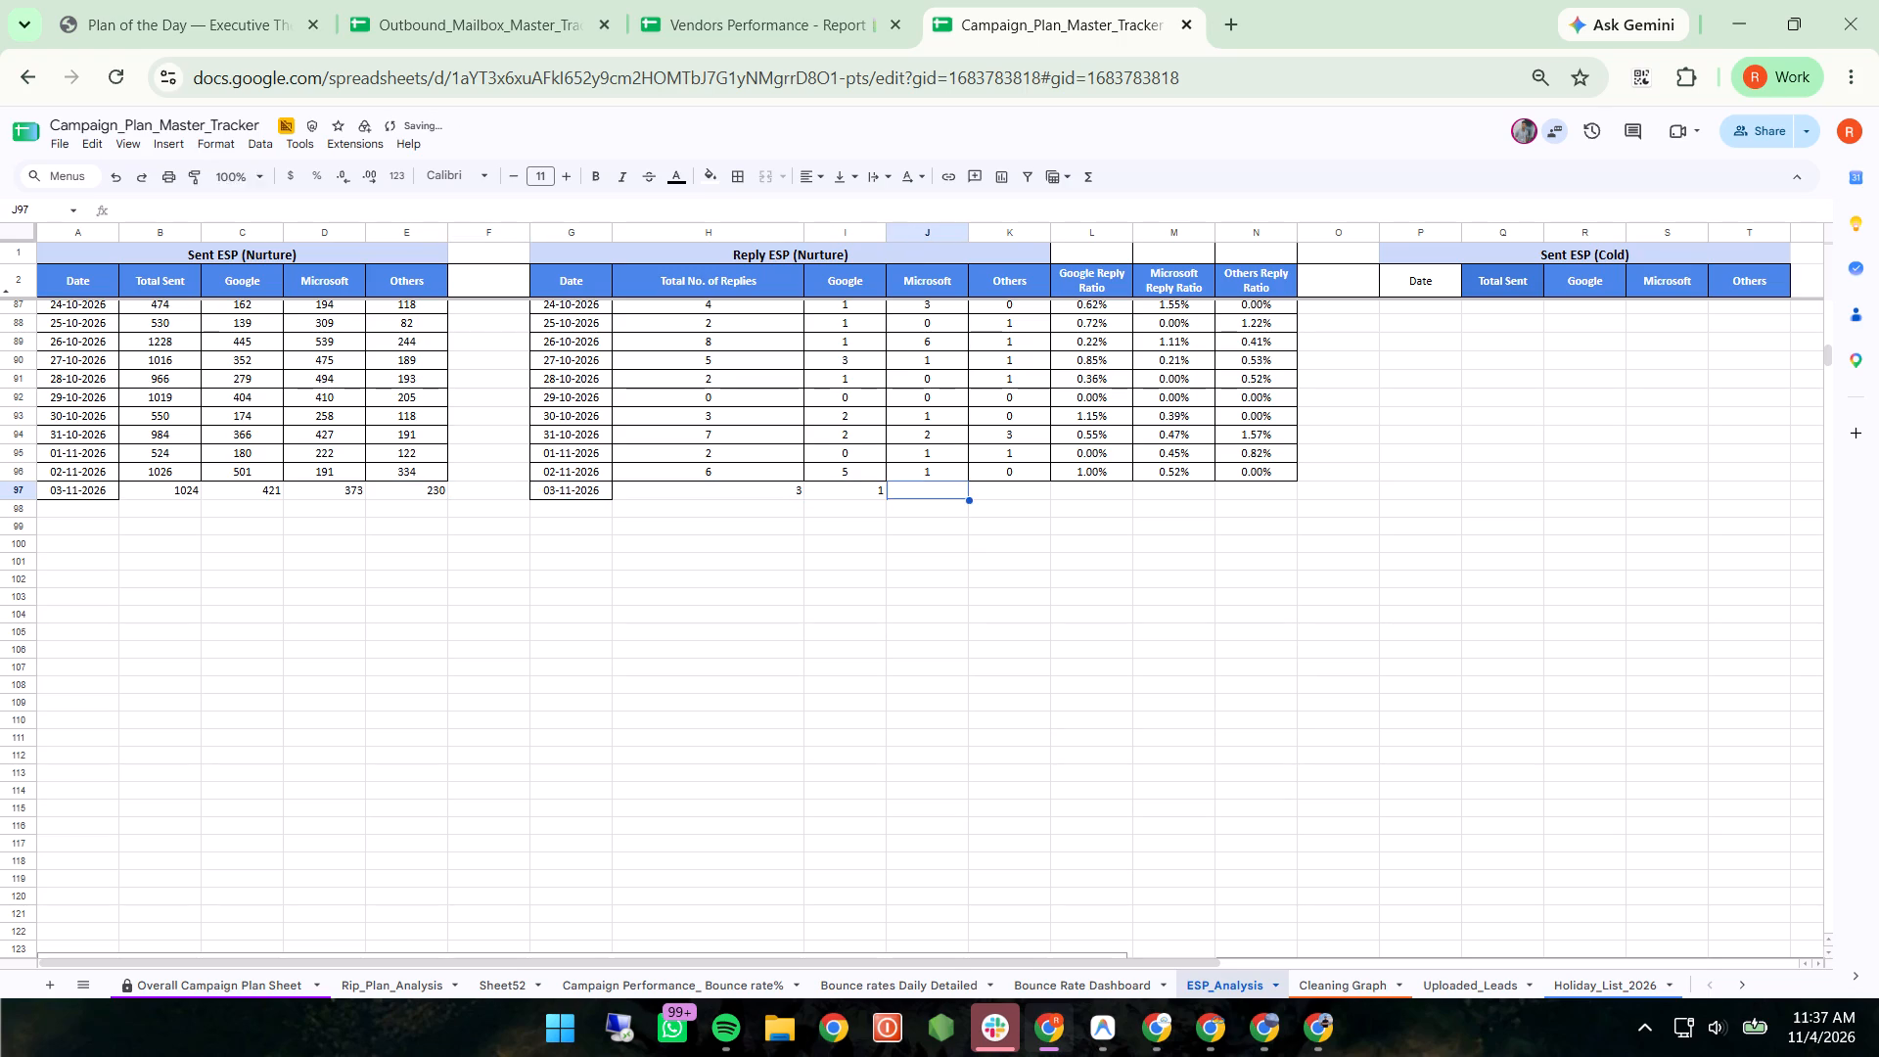
{"action": "key", "text": "1"}
{"action": "key", "text": "Right"}
{"action": "key", "text": "1"}
{"action": "key", "text": "Right"}
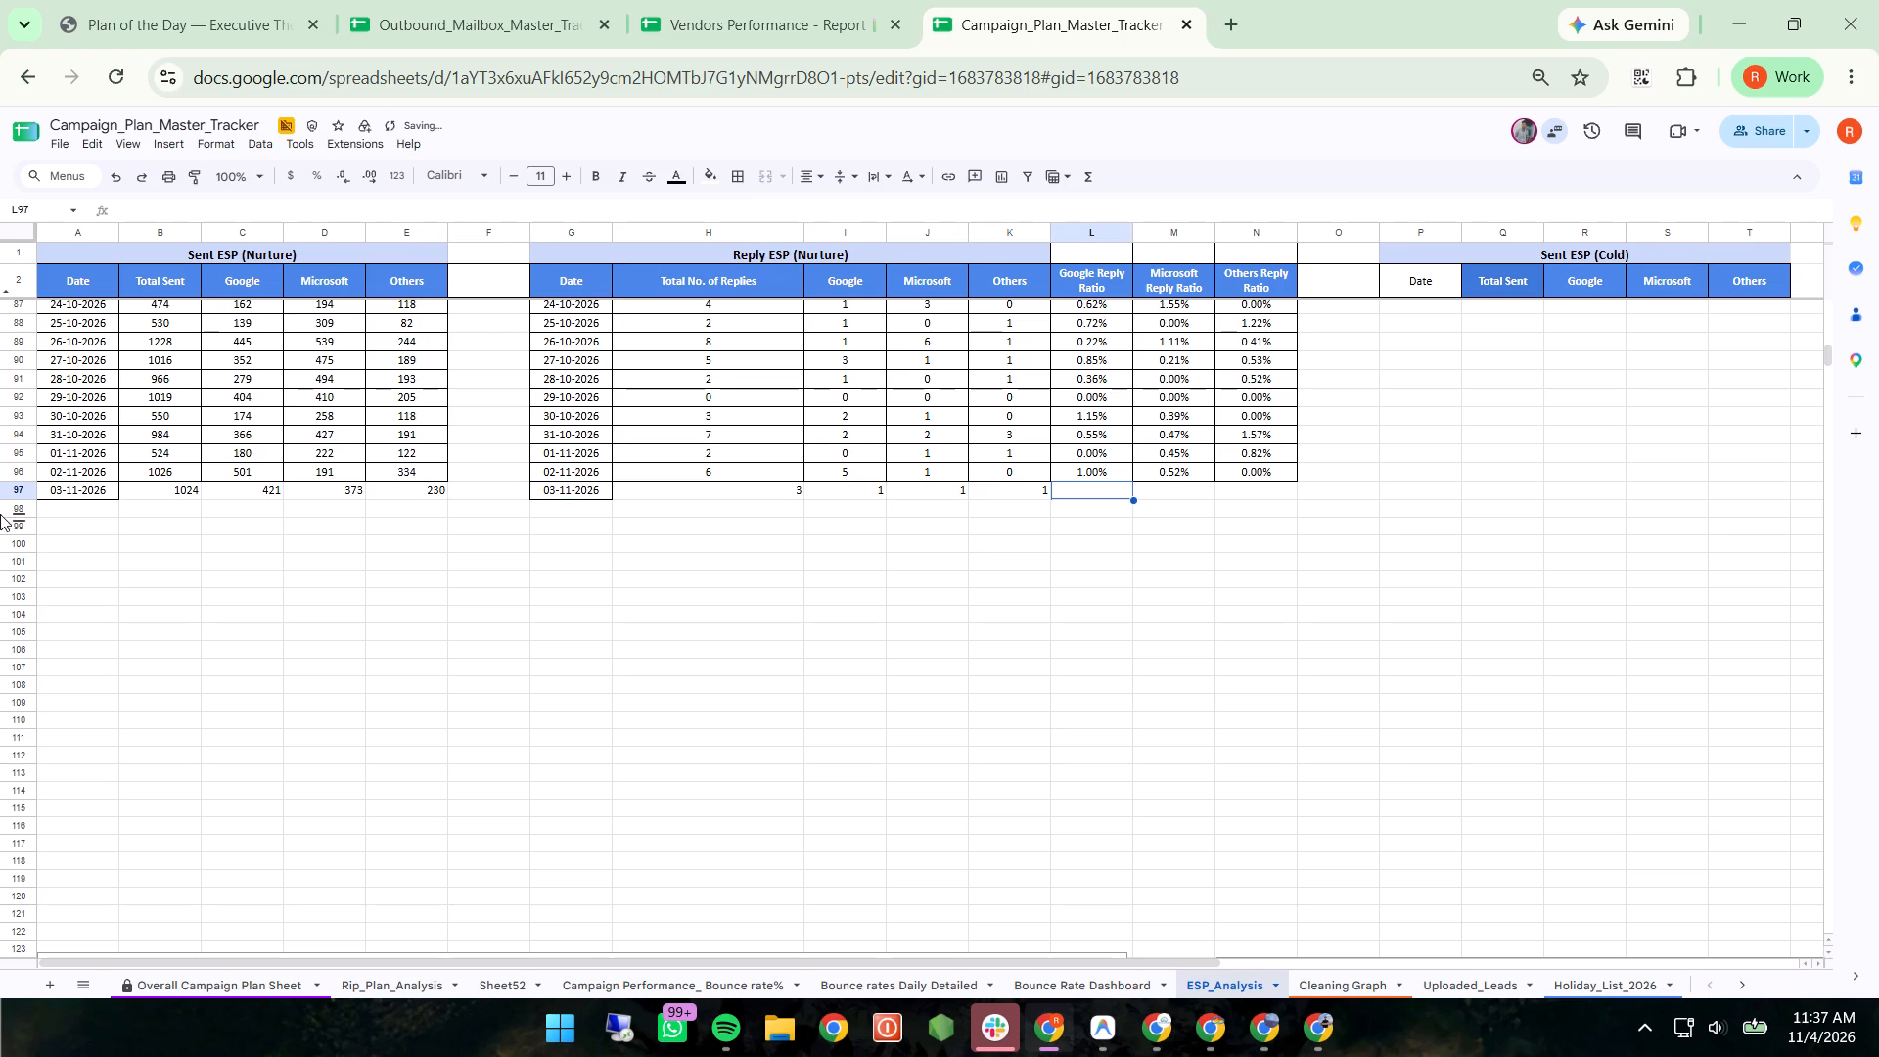
Check the sum of the Google, Microsoft and Others sent figures in the 03-11-2026 Nurture row.
{"action": "left_click", "coordinate": [256, 503]}
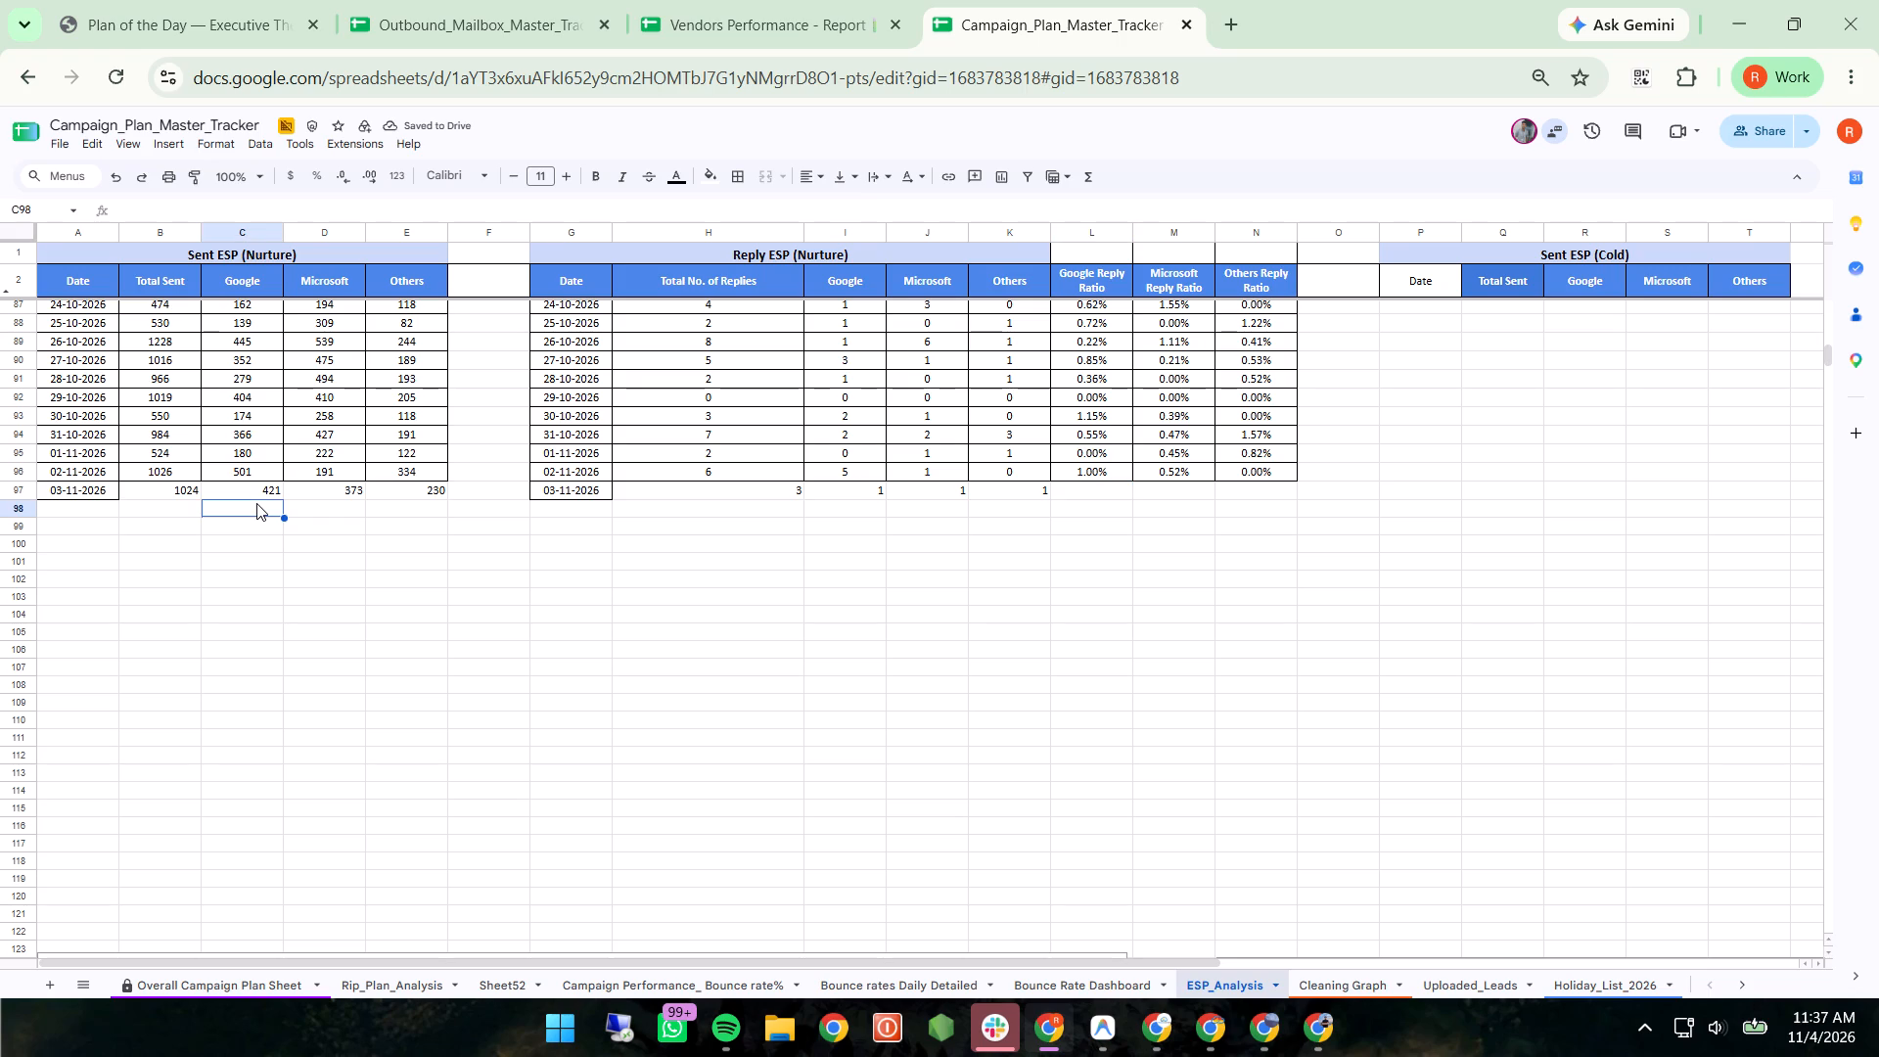
{"action": "key", "text": "Up"}
{"action": "key", "text": "shift+Right"}
{"action": "key", "text": "shift+Right"}
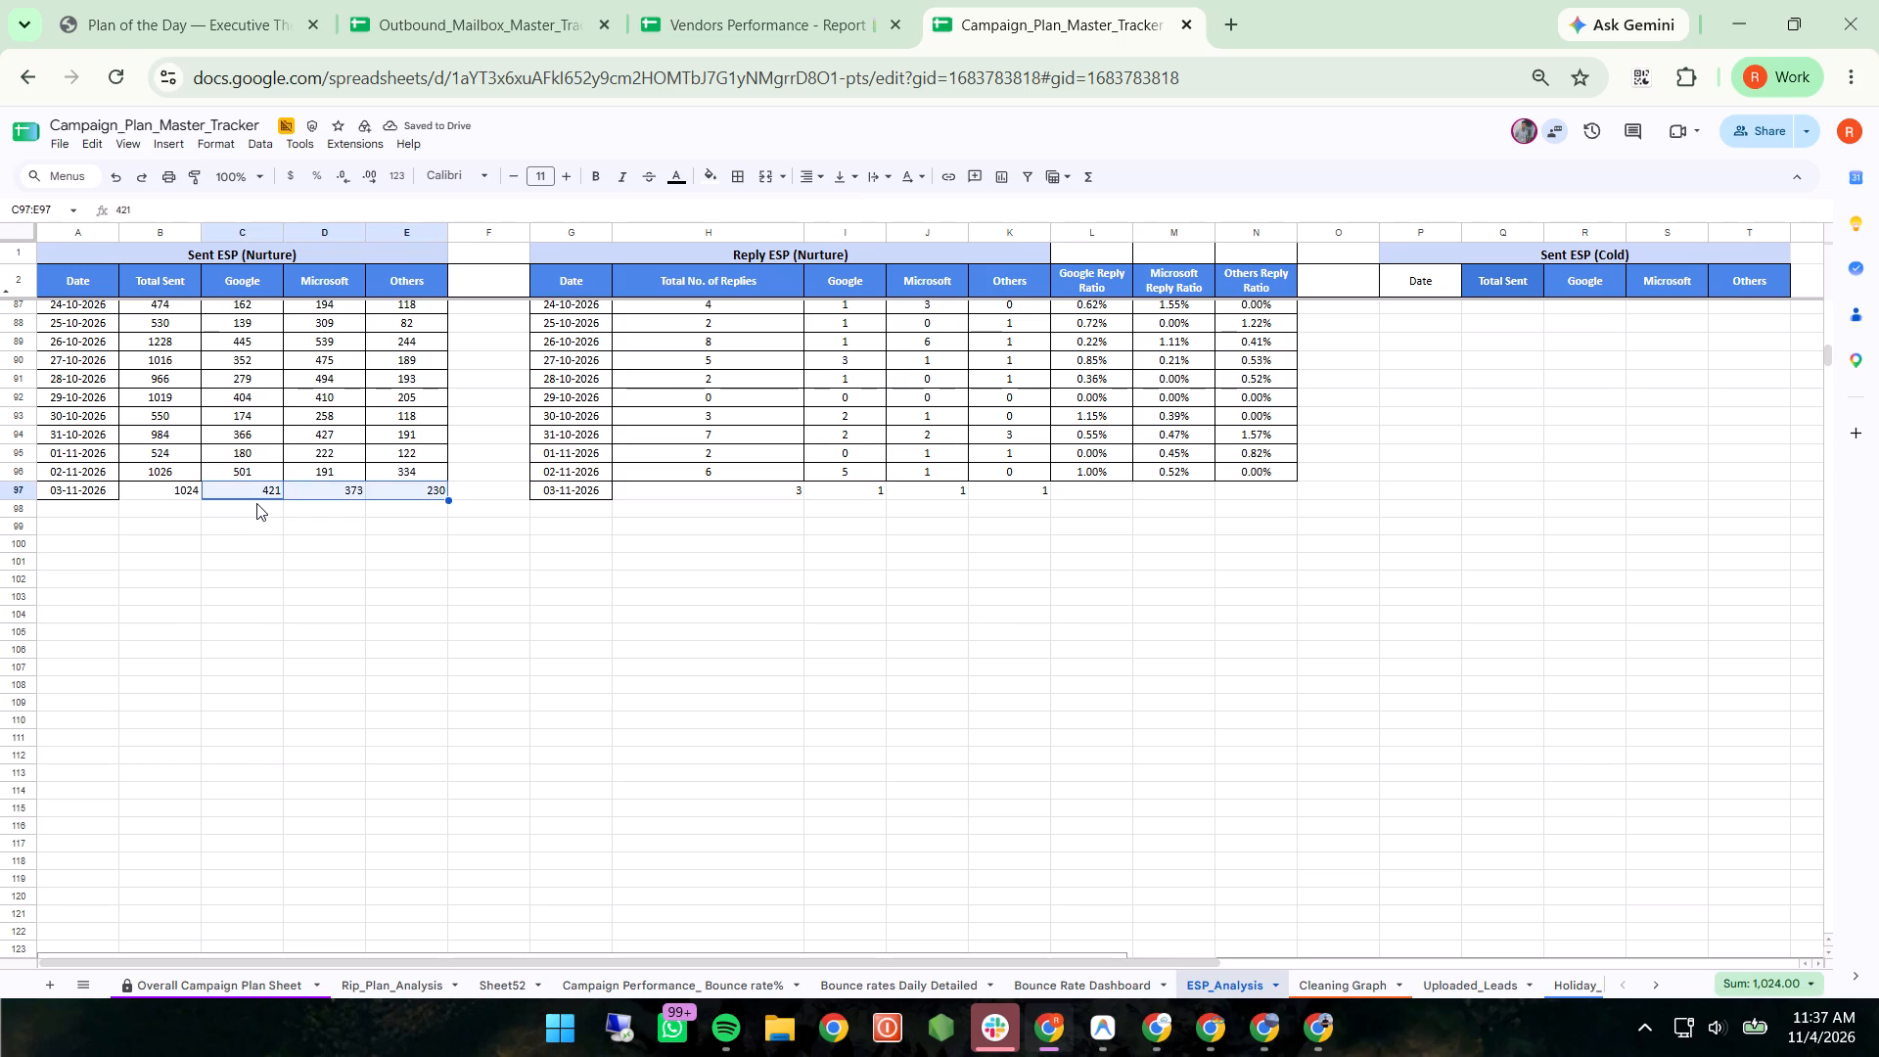
Extend the Google, Microsoft and Others reply ratio formulas from the 02-11-2026 Nurture row to the 03-11-2026 row.
{"action": "left_click", "coordinate": [1098, 473]}
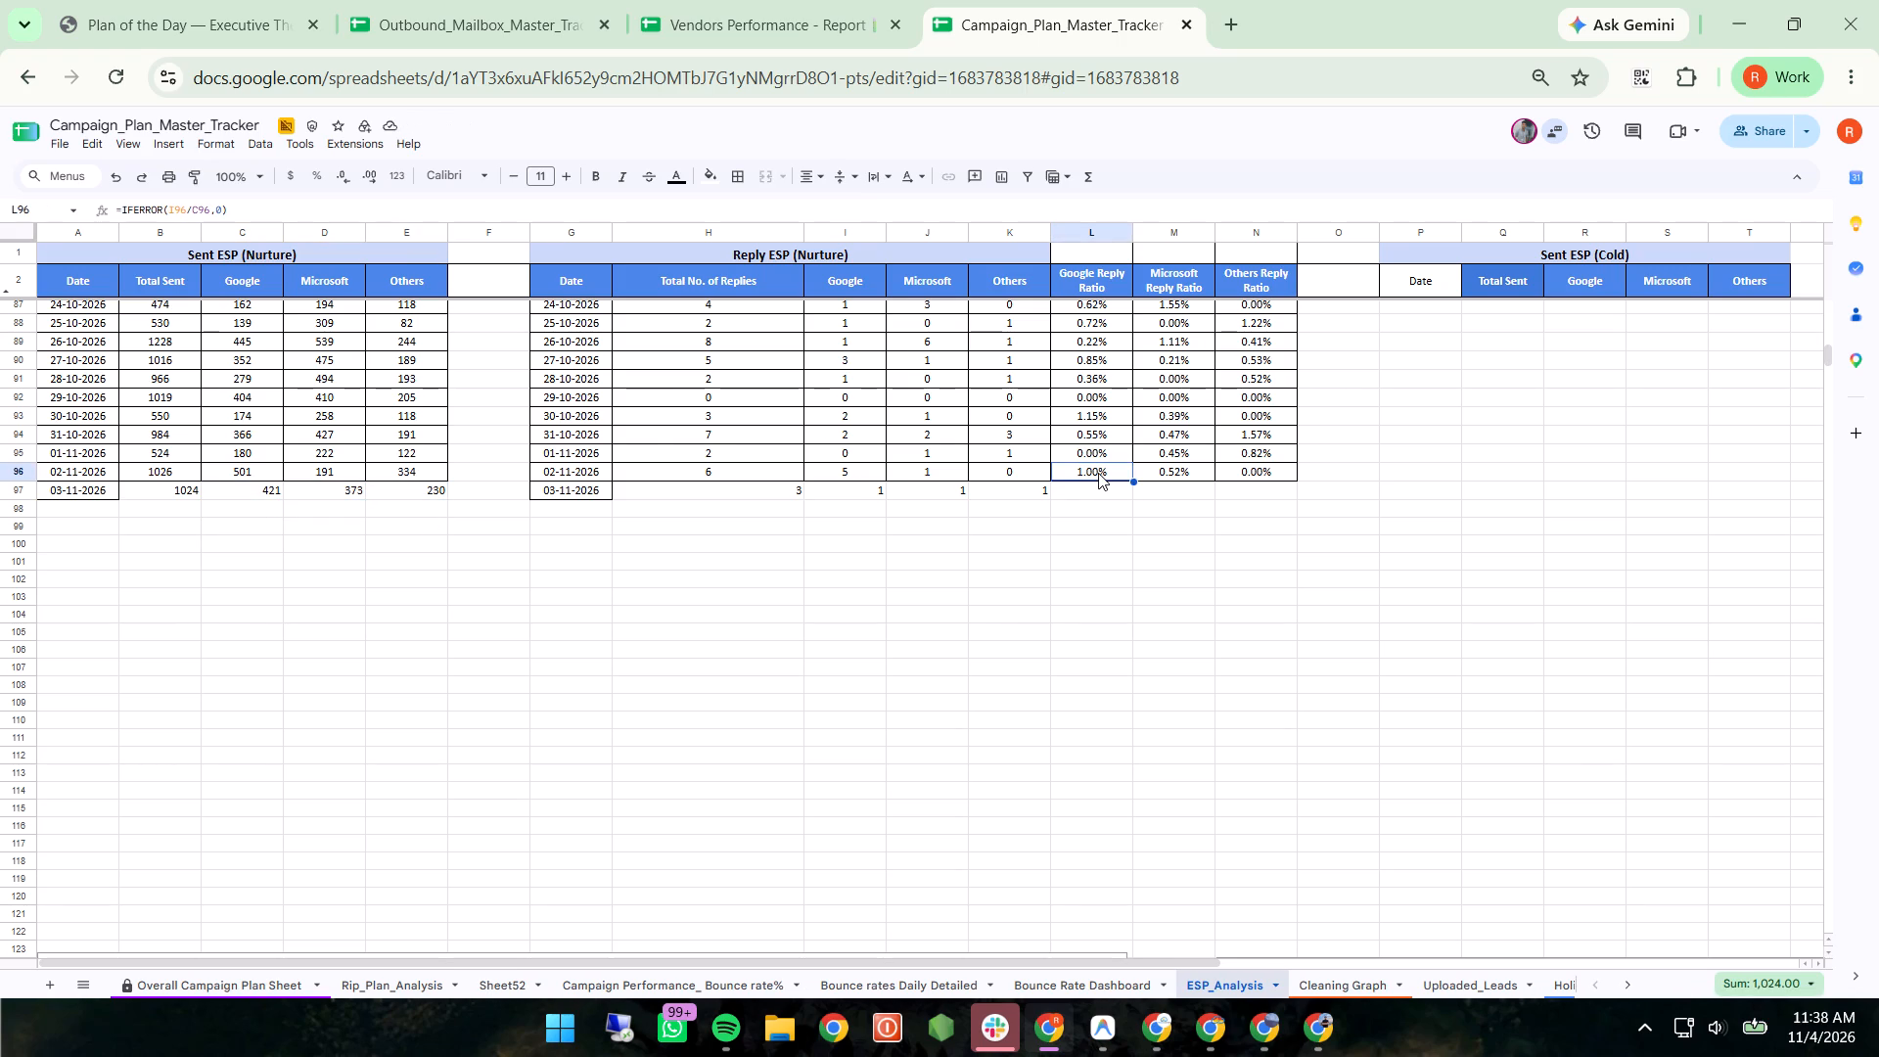
{"action": "key", "text": "shift+Right"}
{"action": "key", "text": "shift+Right"}
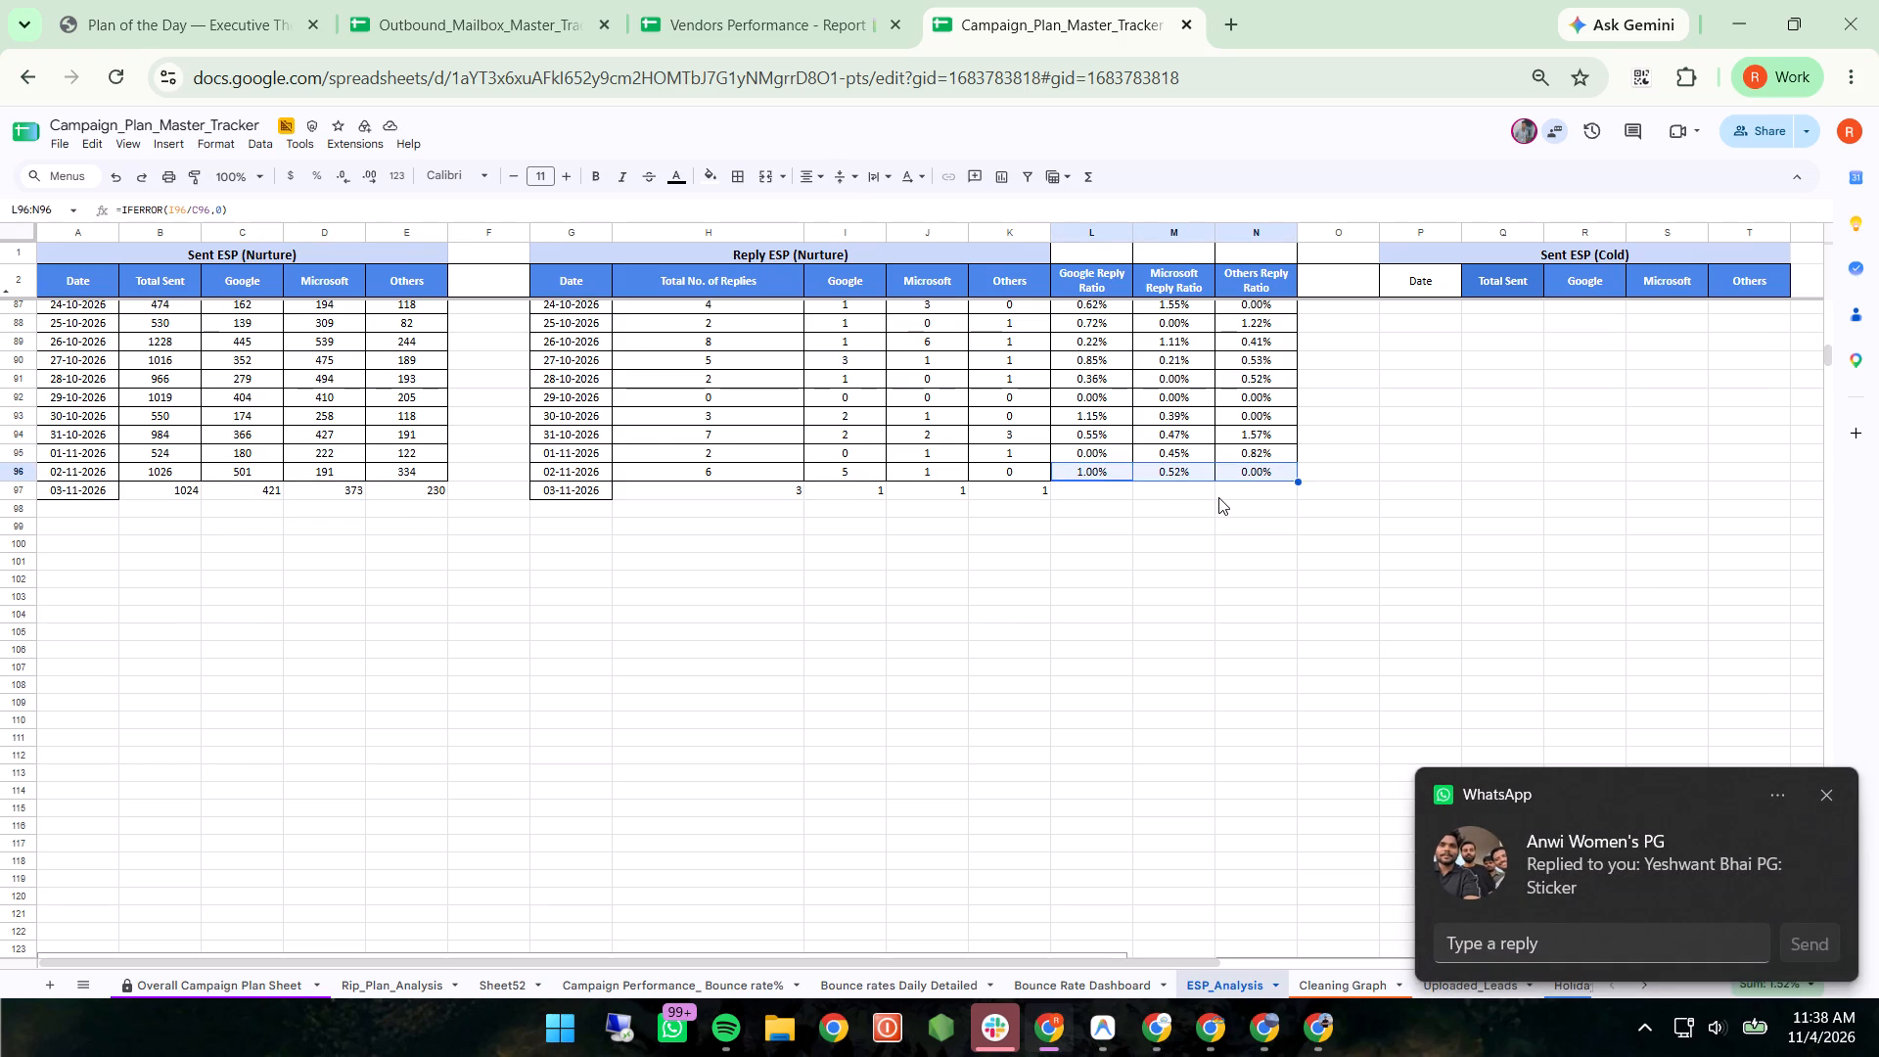
{"action": "left_click", "coordinate": [1296, 480]}
Copy the formatting of the whole 02-11-2026 Nurture row onto the 03-11-2026 row.
{"action": "left_click", "coordinate": [23, 472]}
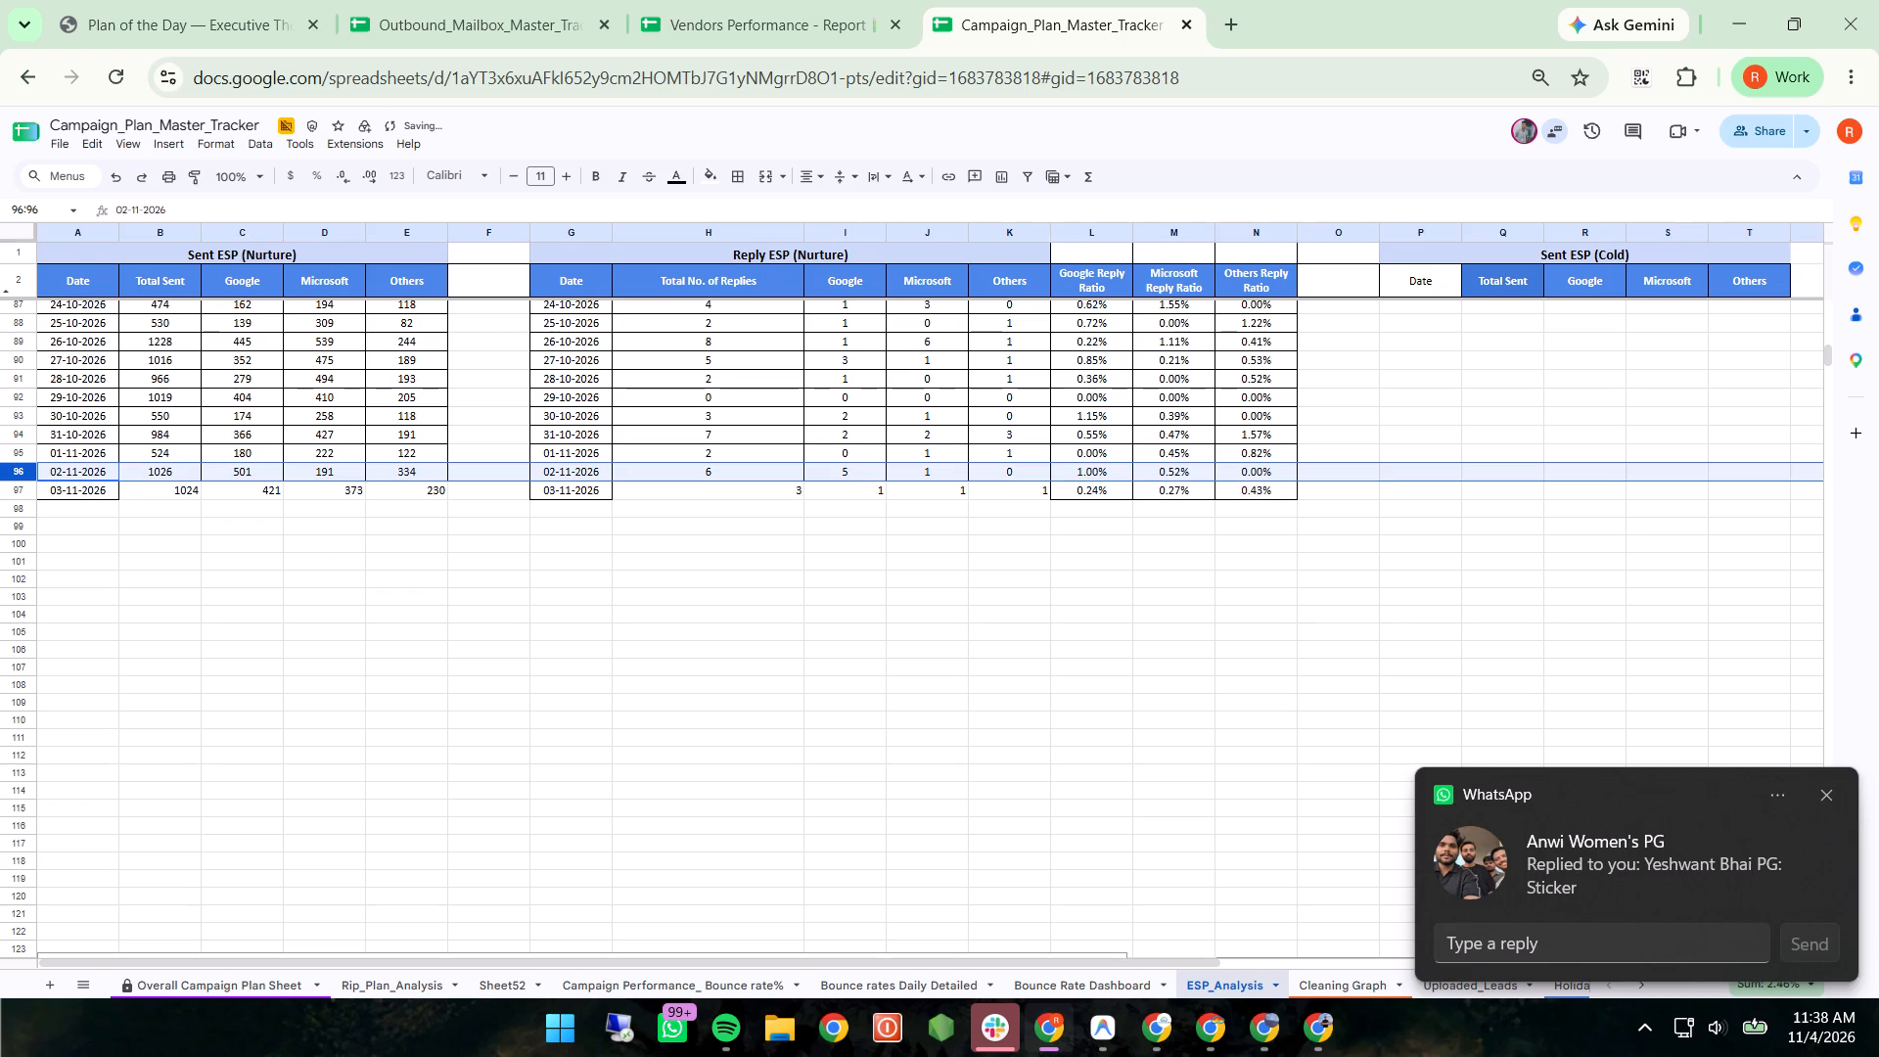
{"action": "left_click", "coordinate": [196, 164]}
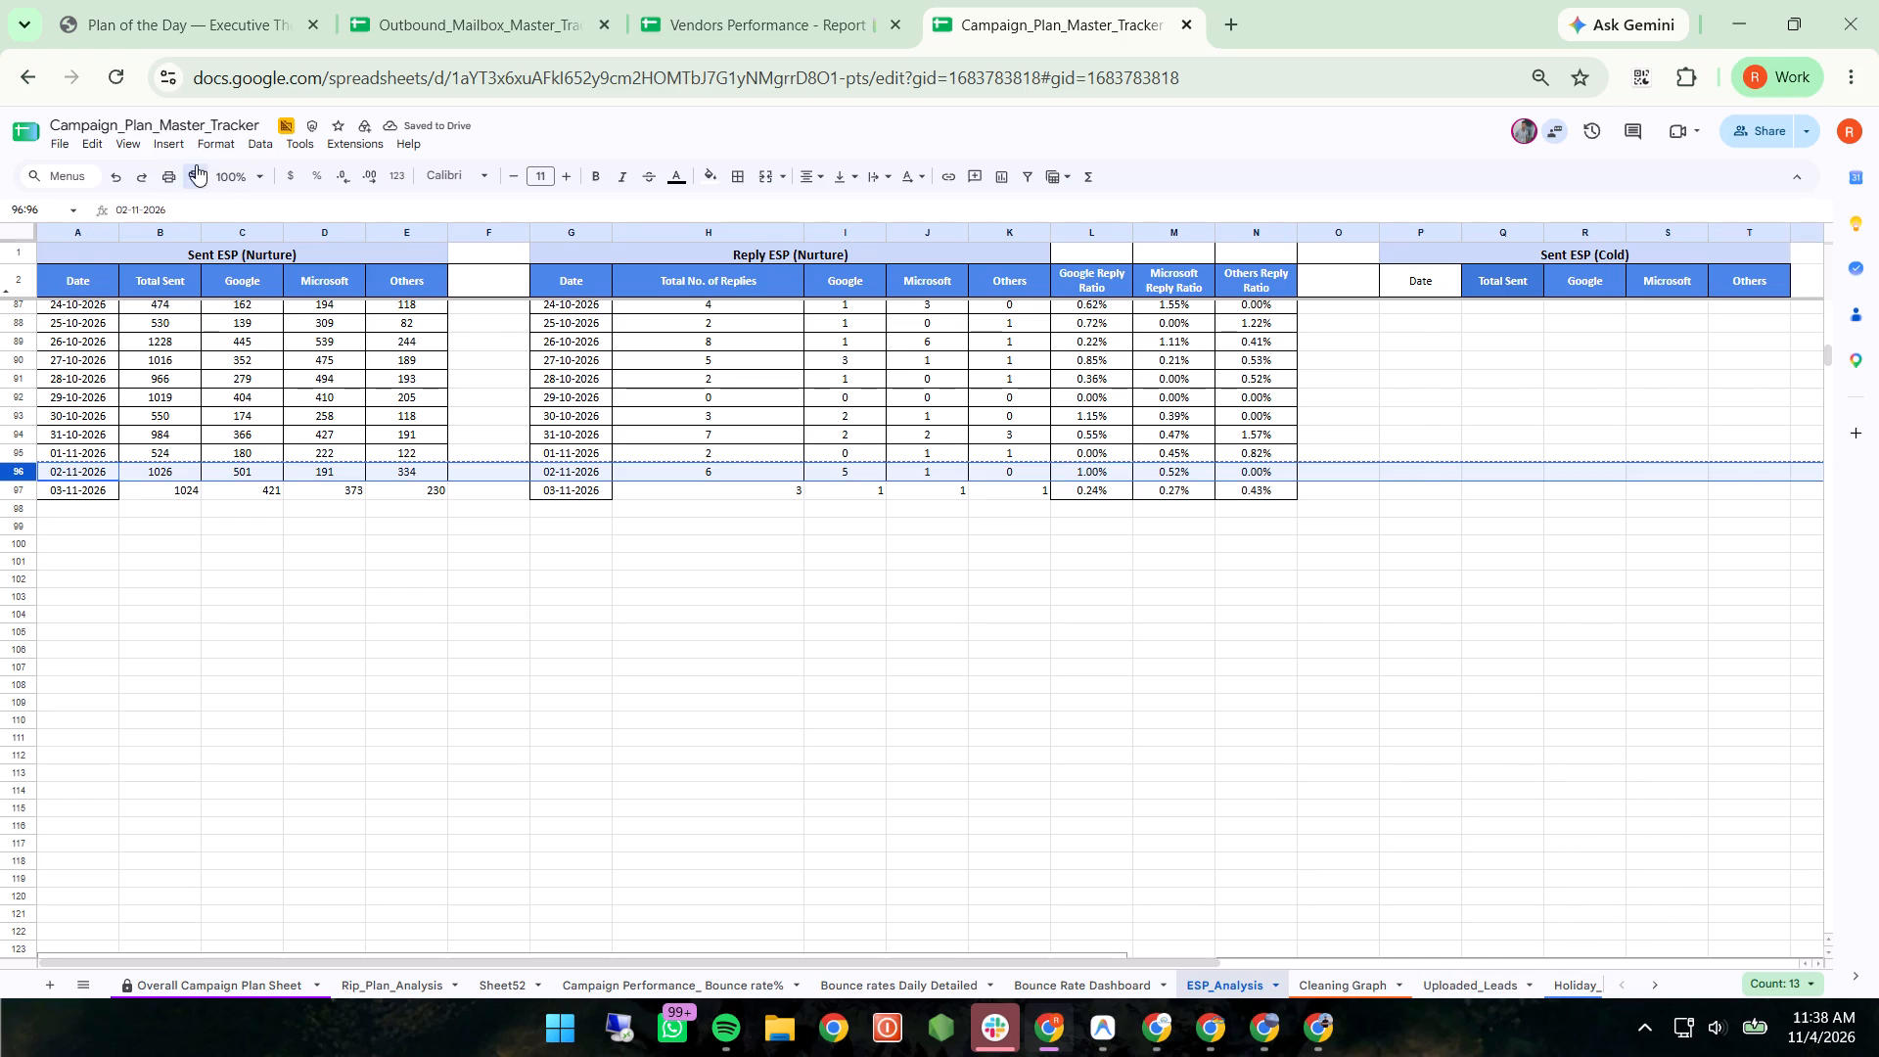
{"action": "left_click", "coordinate": [26, 491]}
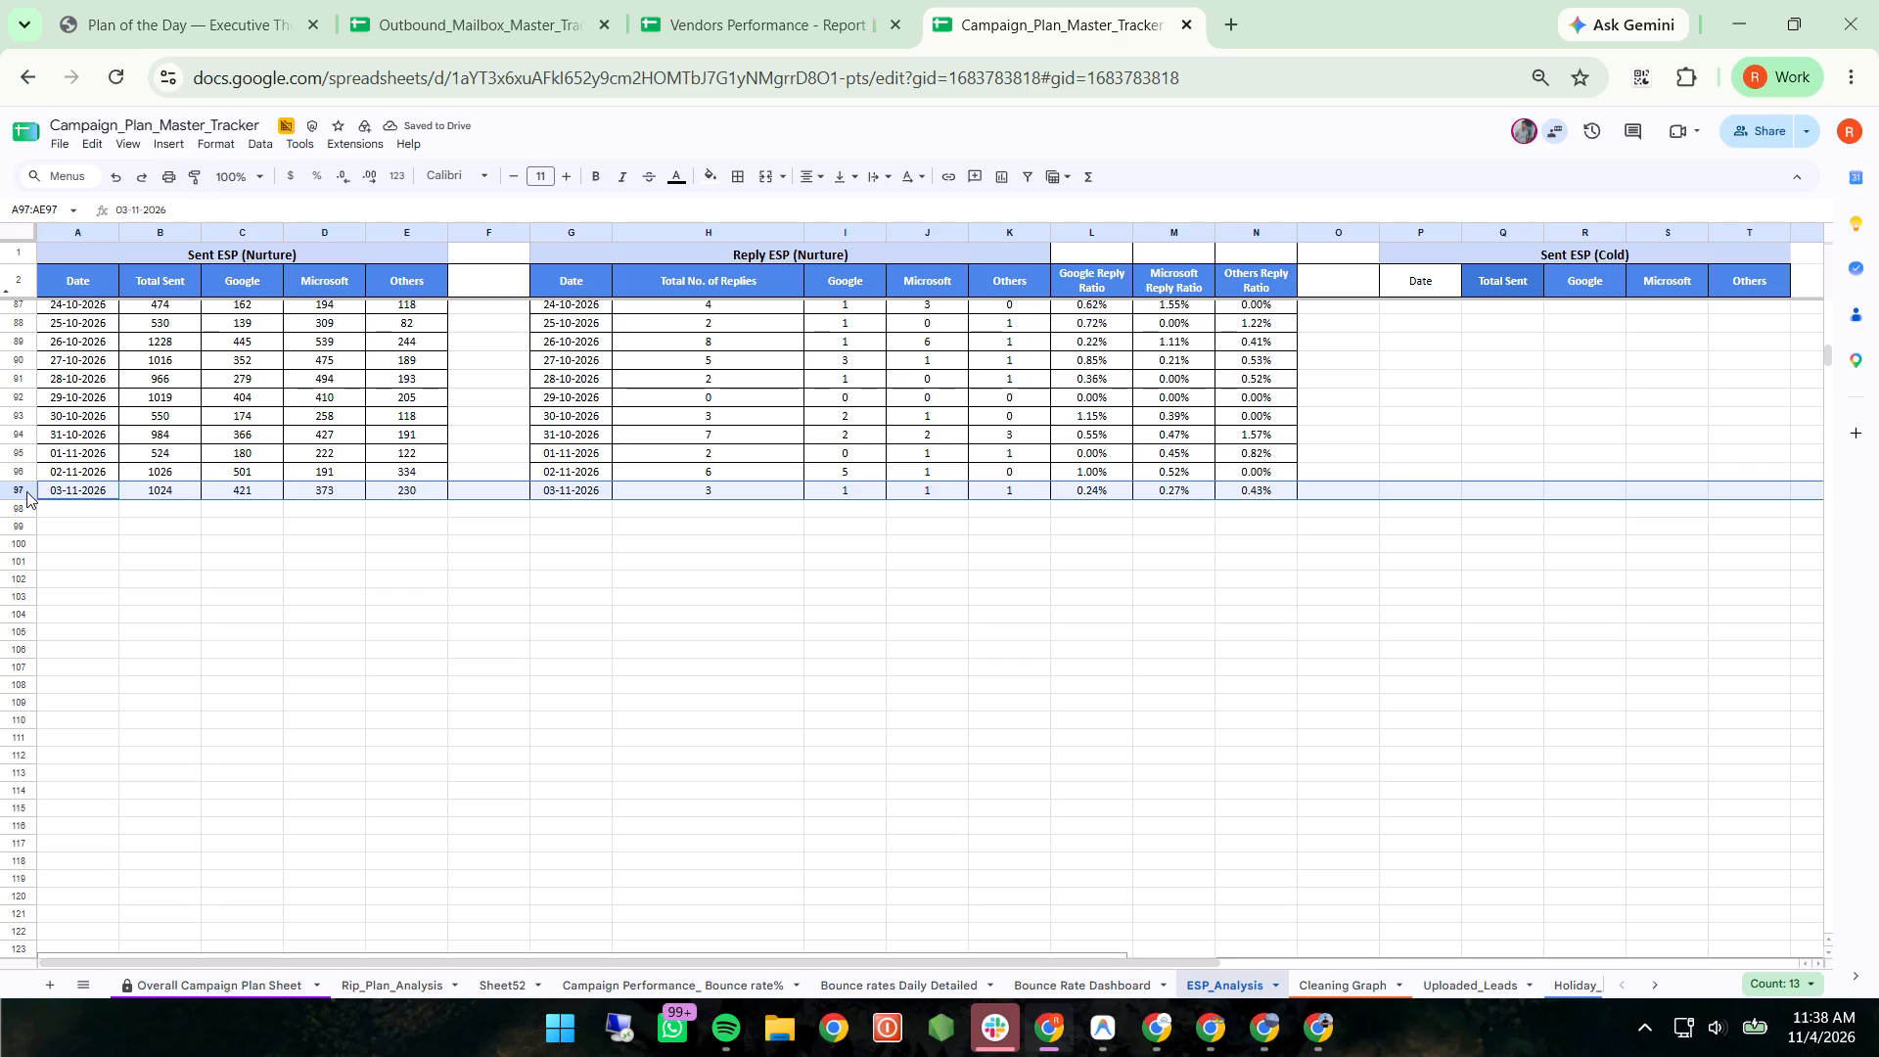
{"action": "left_click", "coordinate": [986, 623]}
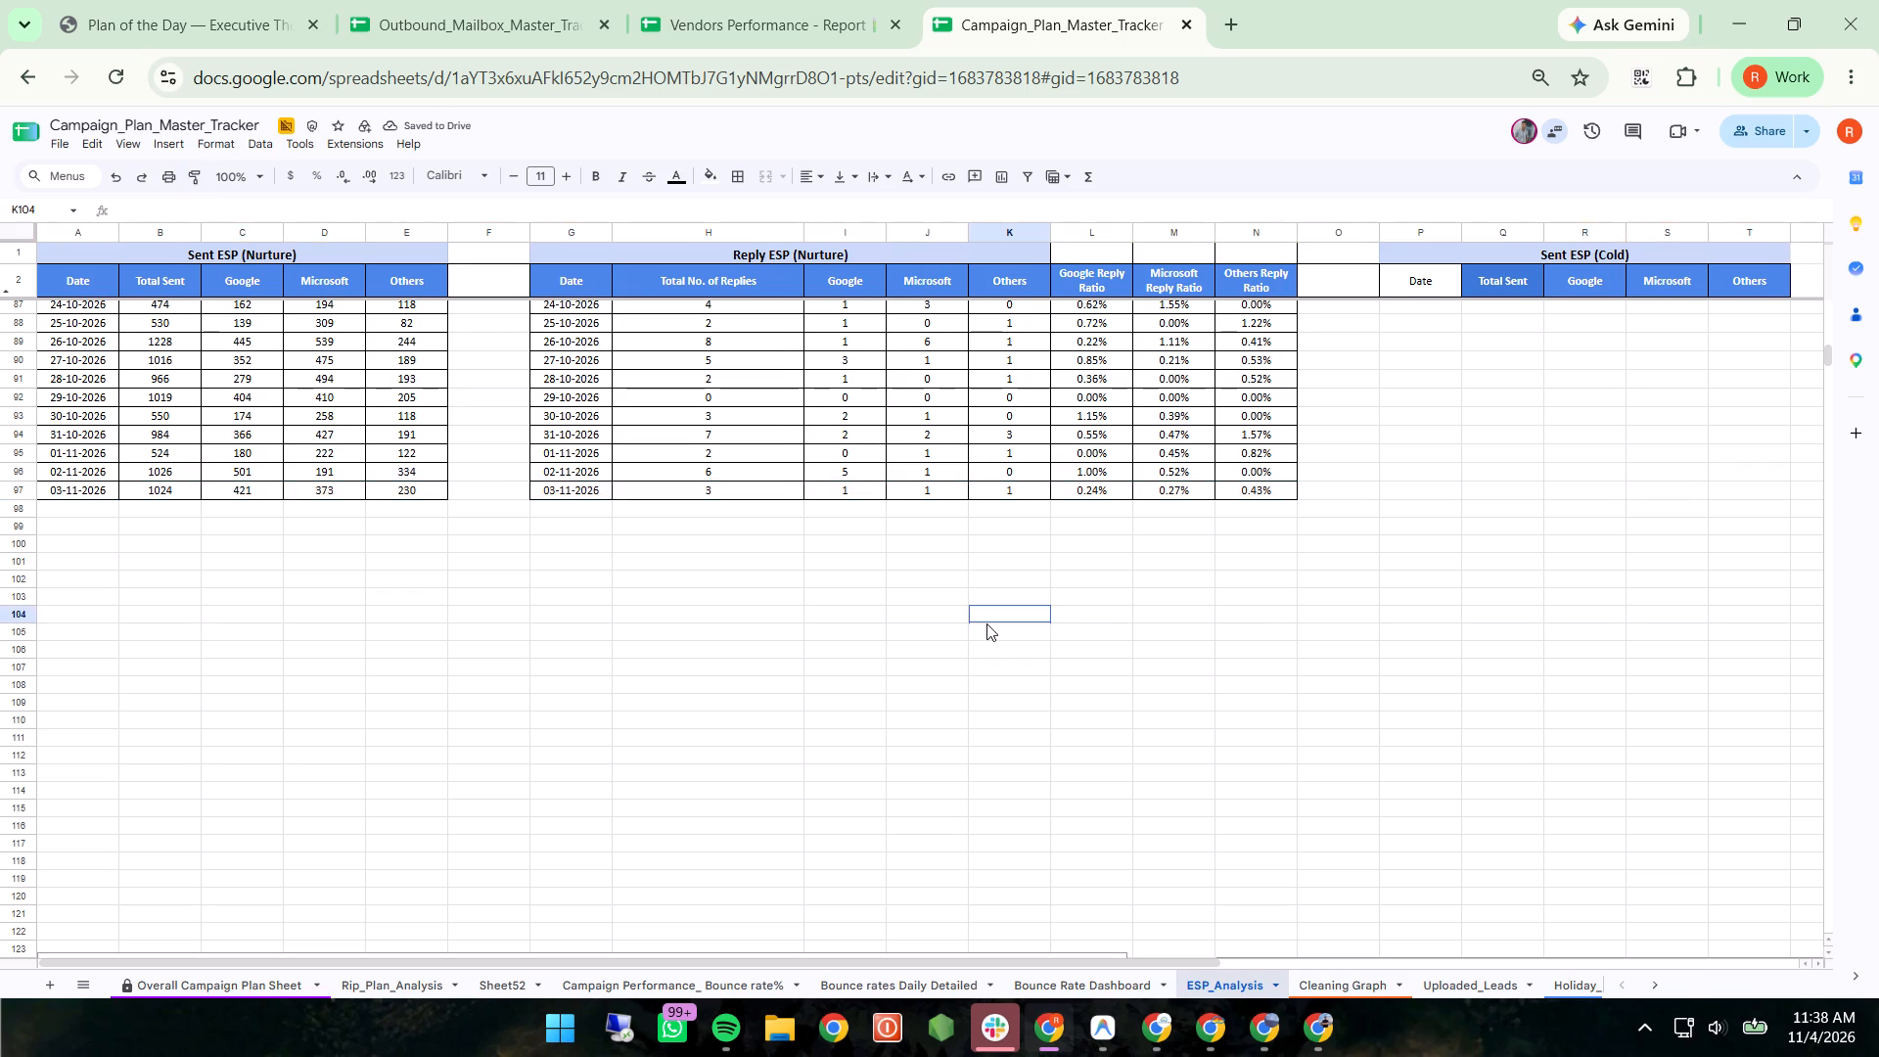
Select the empty Total Sent cell for 03-11-2026 in the Sent ESP (Cold) table for data entry.
{"action": "scroll", "coordinate": [986, 623], "scroll_direction": "up", "scroll_amount": 5}
{"action": "scroll", "coordinate": [986, 623], "scroll_direction": "left", "scroll_amount": 4}
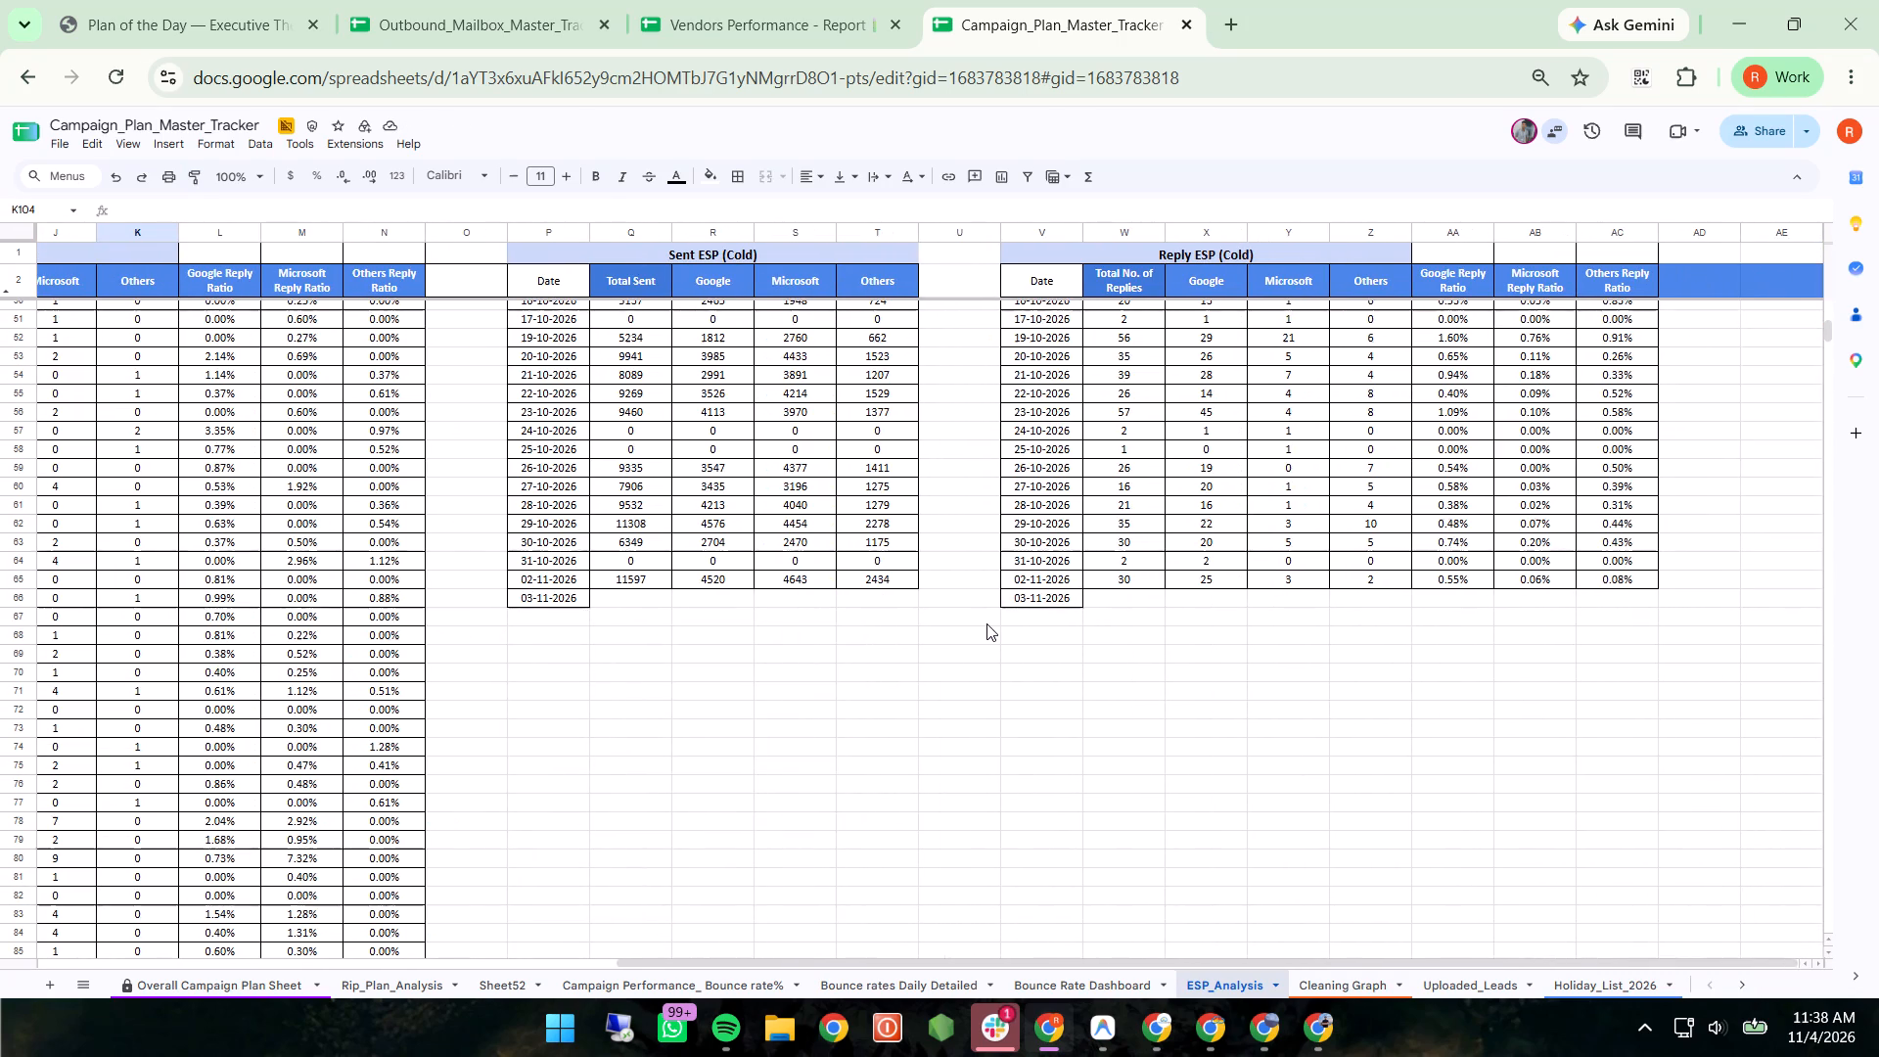
{"action": "left_click", "coordinate": [632, 605]}
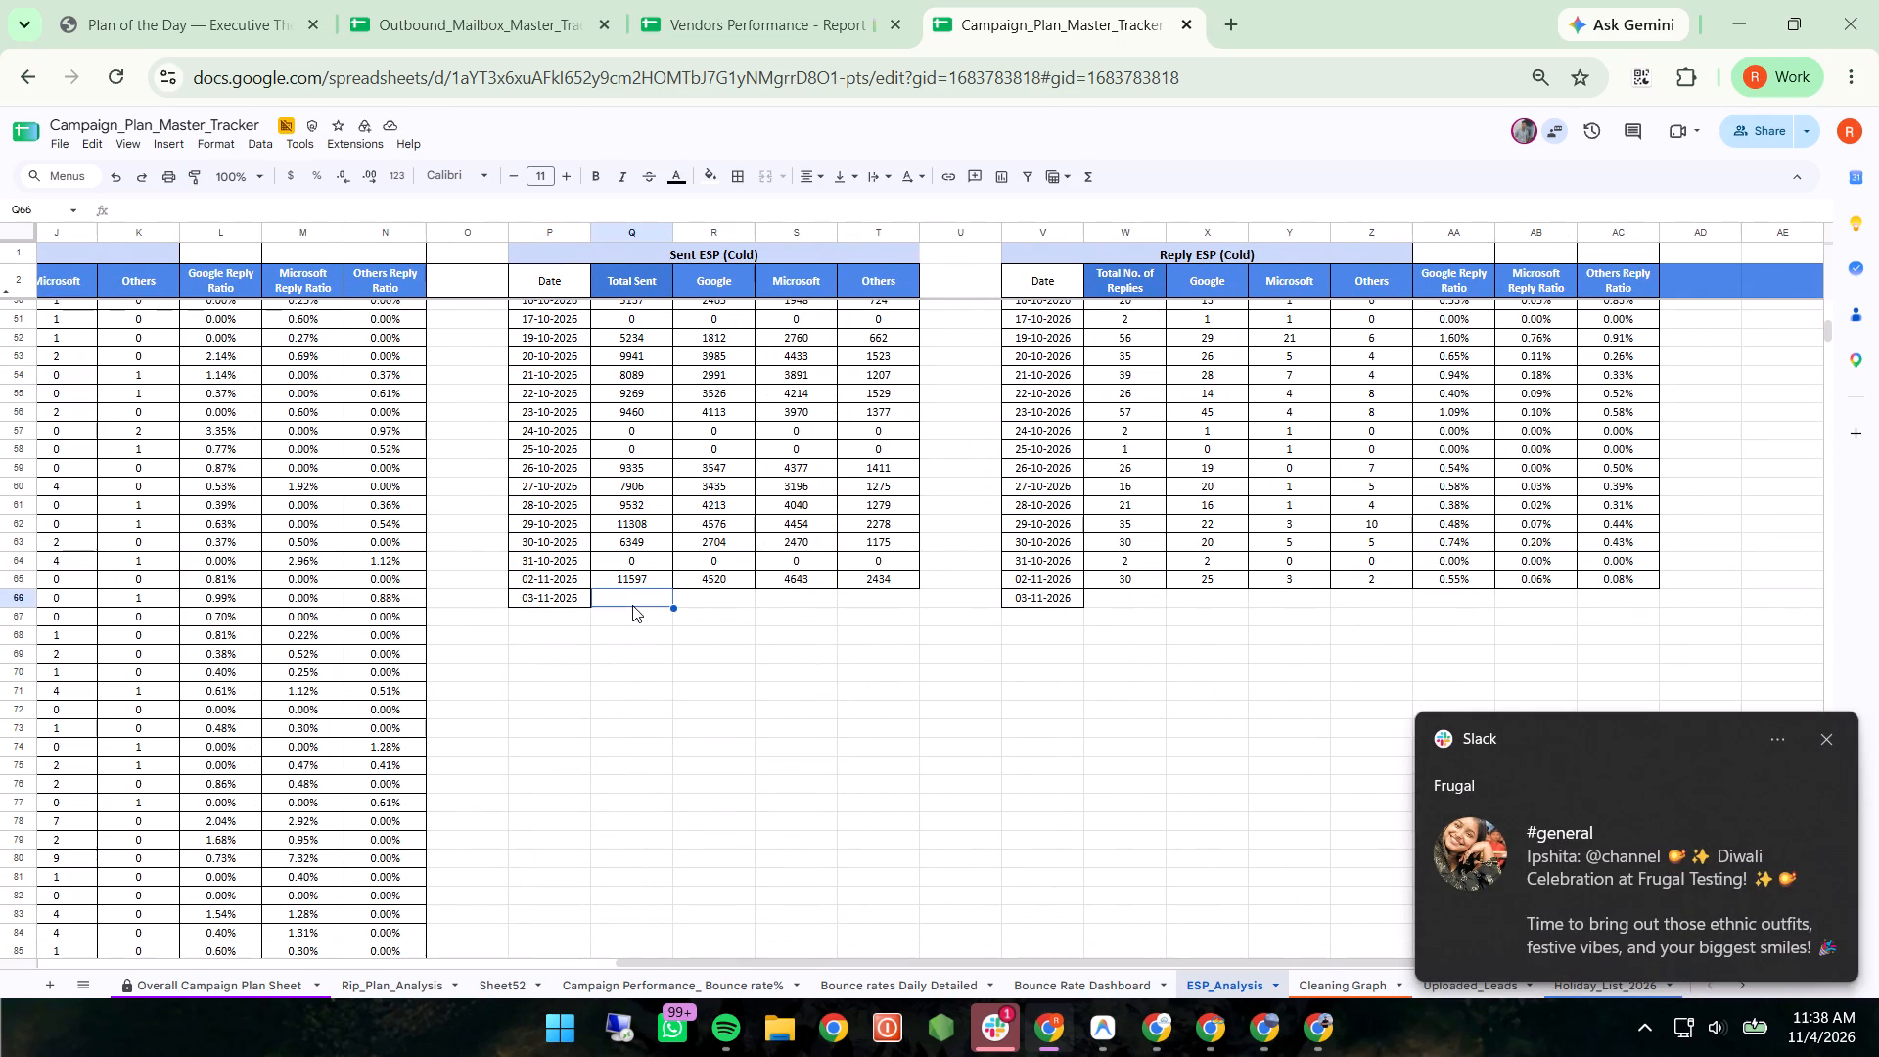
{"action": "left_click", "coordinate": [632, 605]}
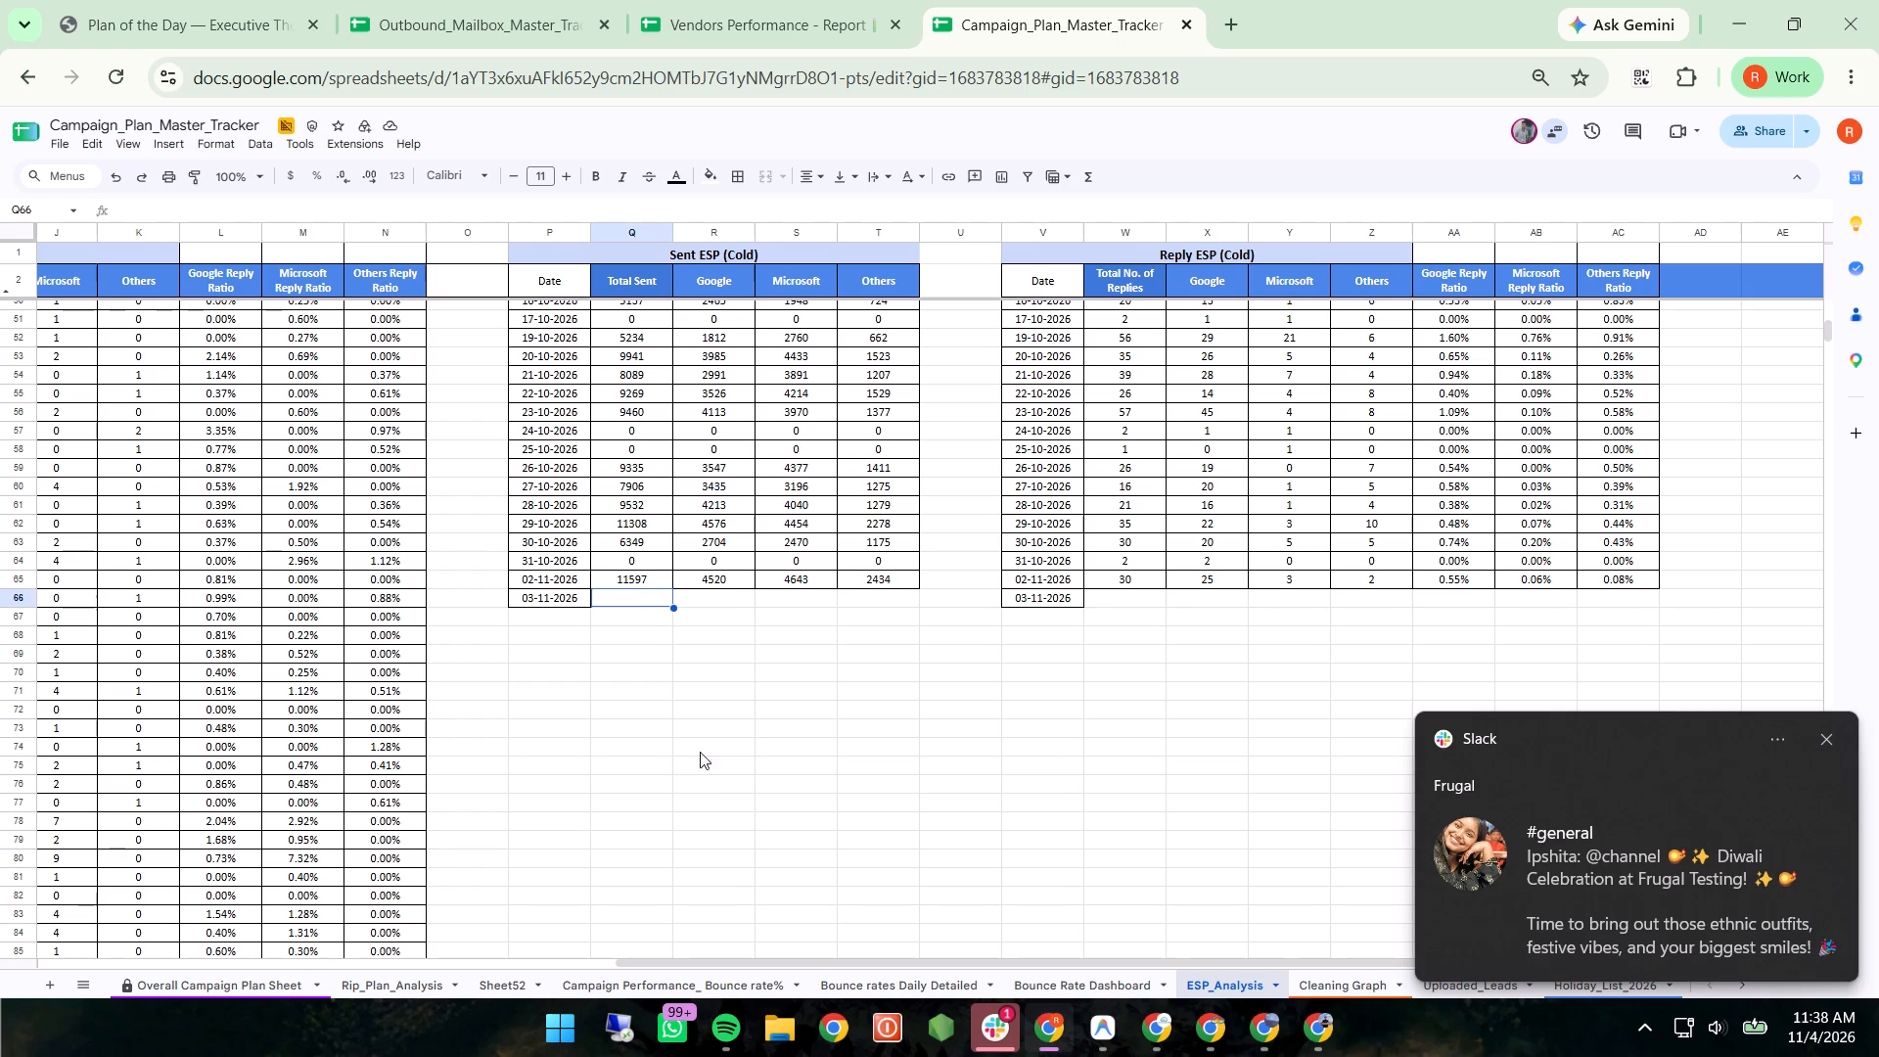
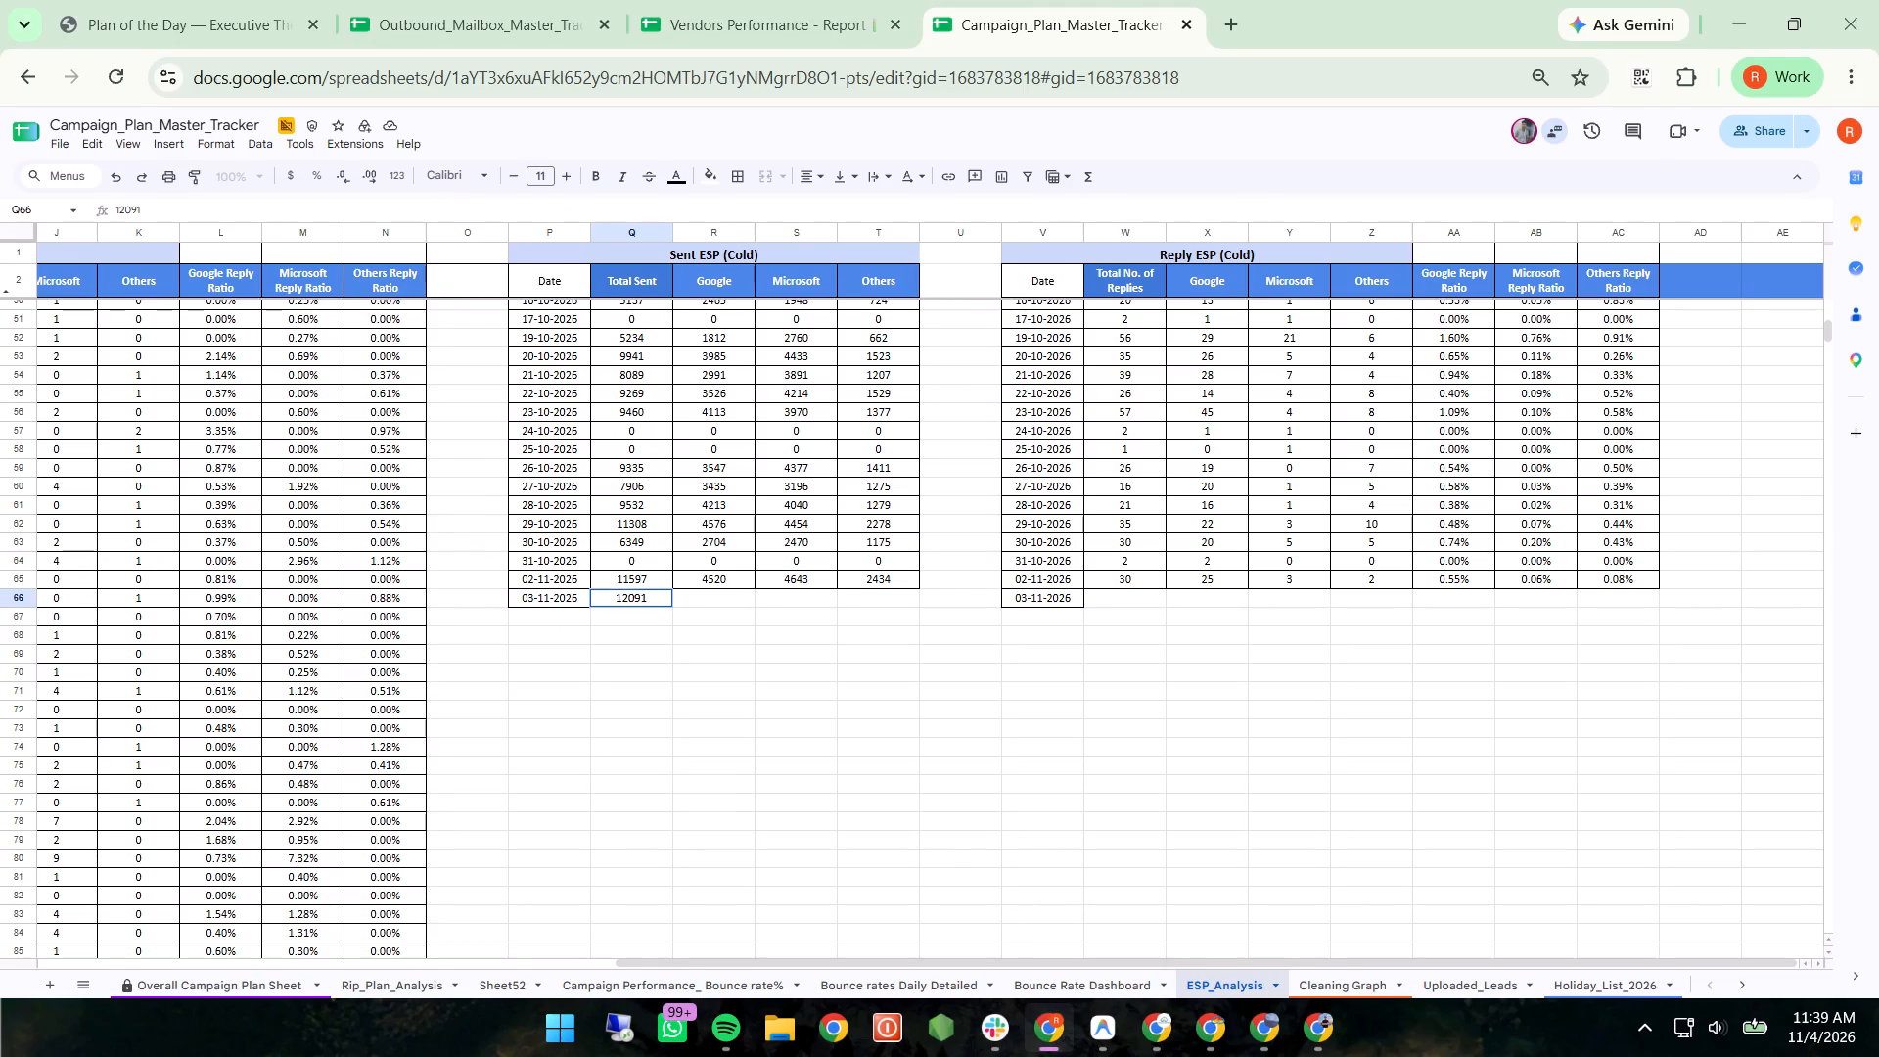
Complete the 03-11-2026 Sent ESP (Cold) row with Google 5988, Microsoft 4189 and Others 1914, keeping the entered total of 12091.
{"action": "key", "text": "Right"}
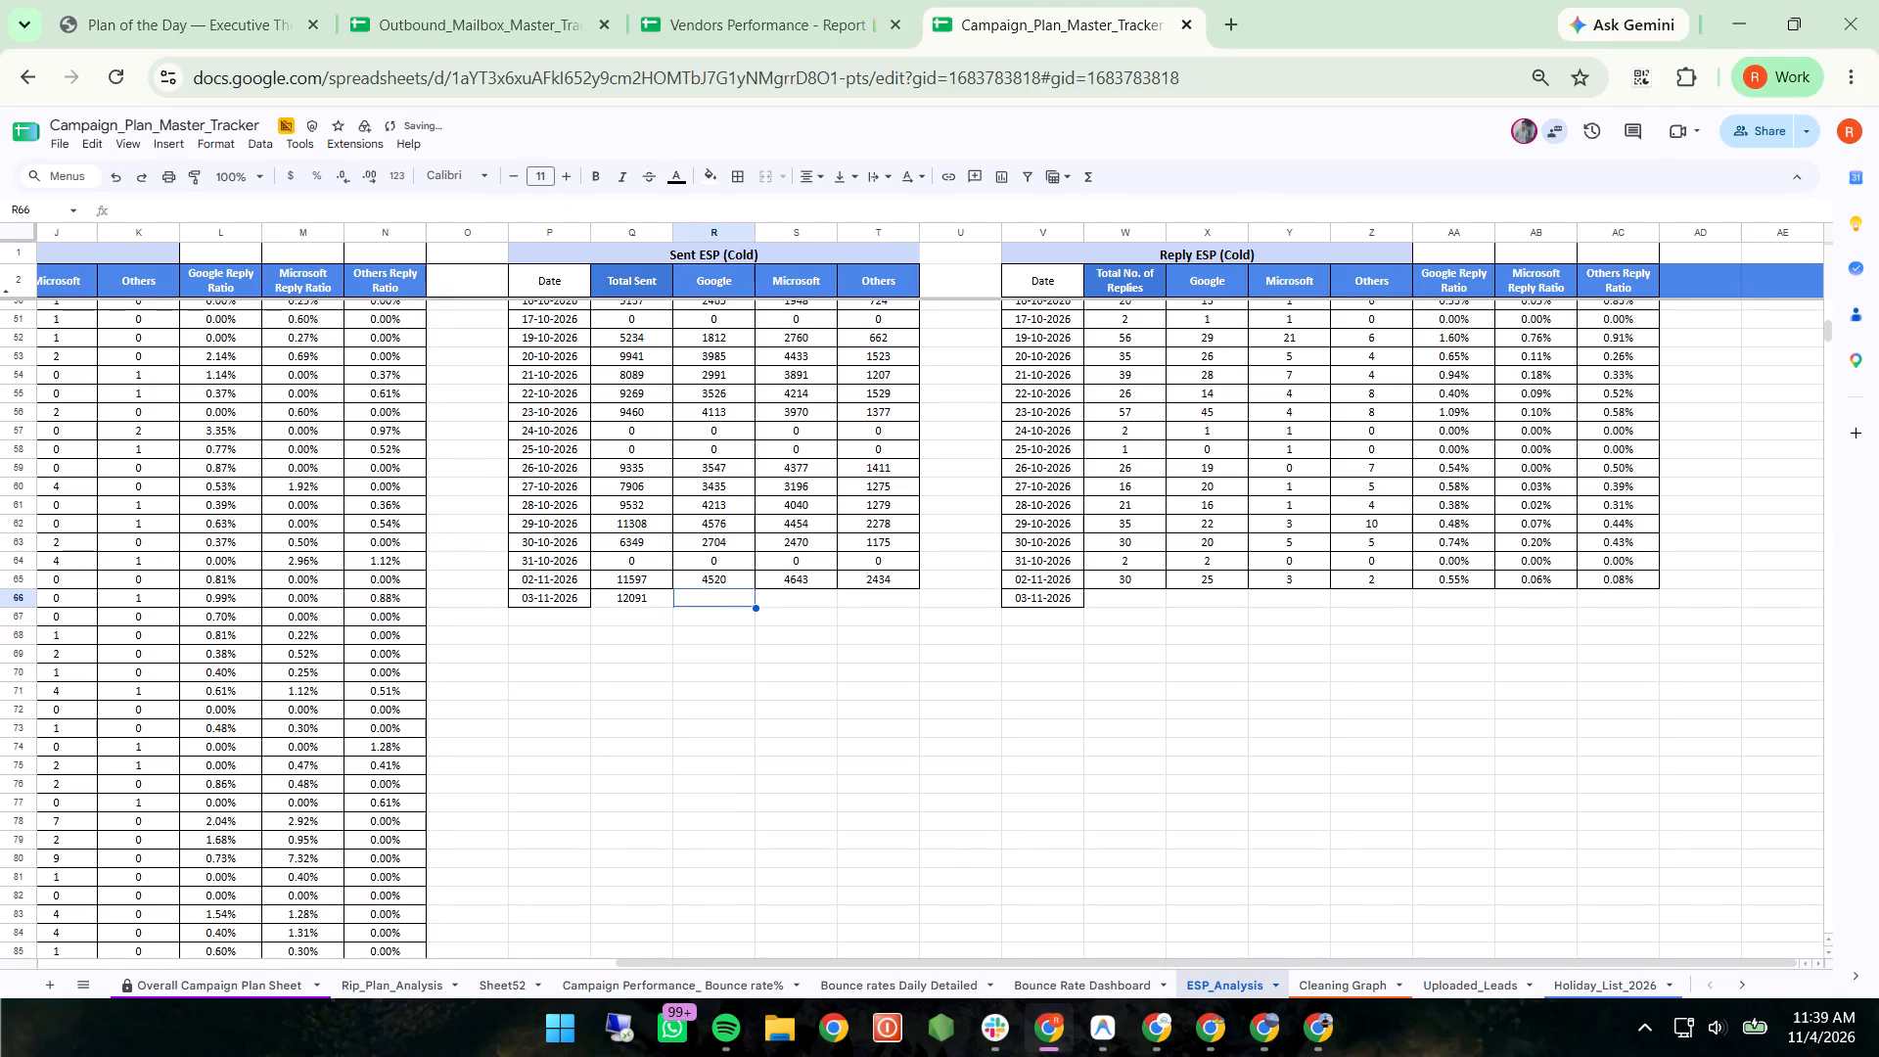
{"action": "type", "text": "5988"}
{"action": "key", "text": "Right"}
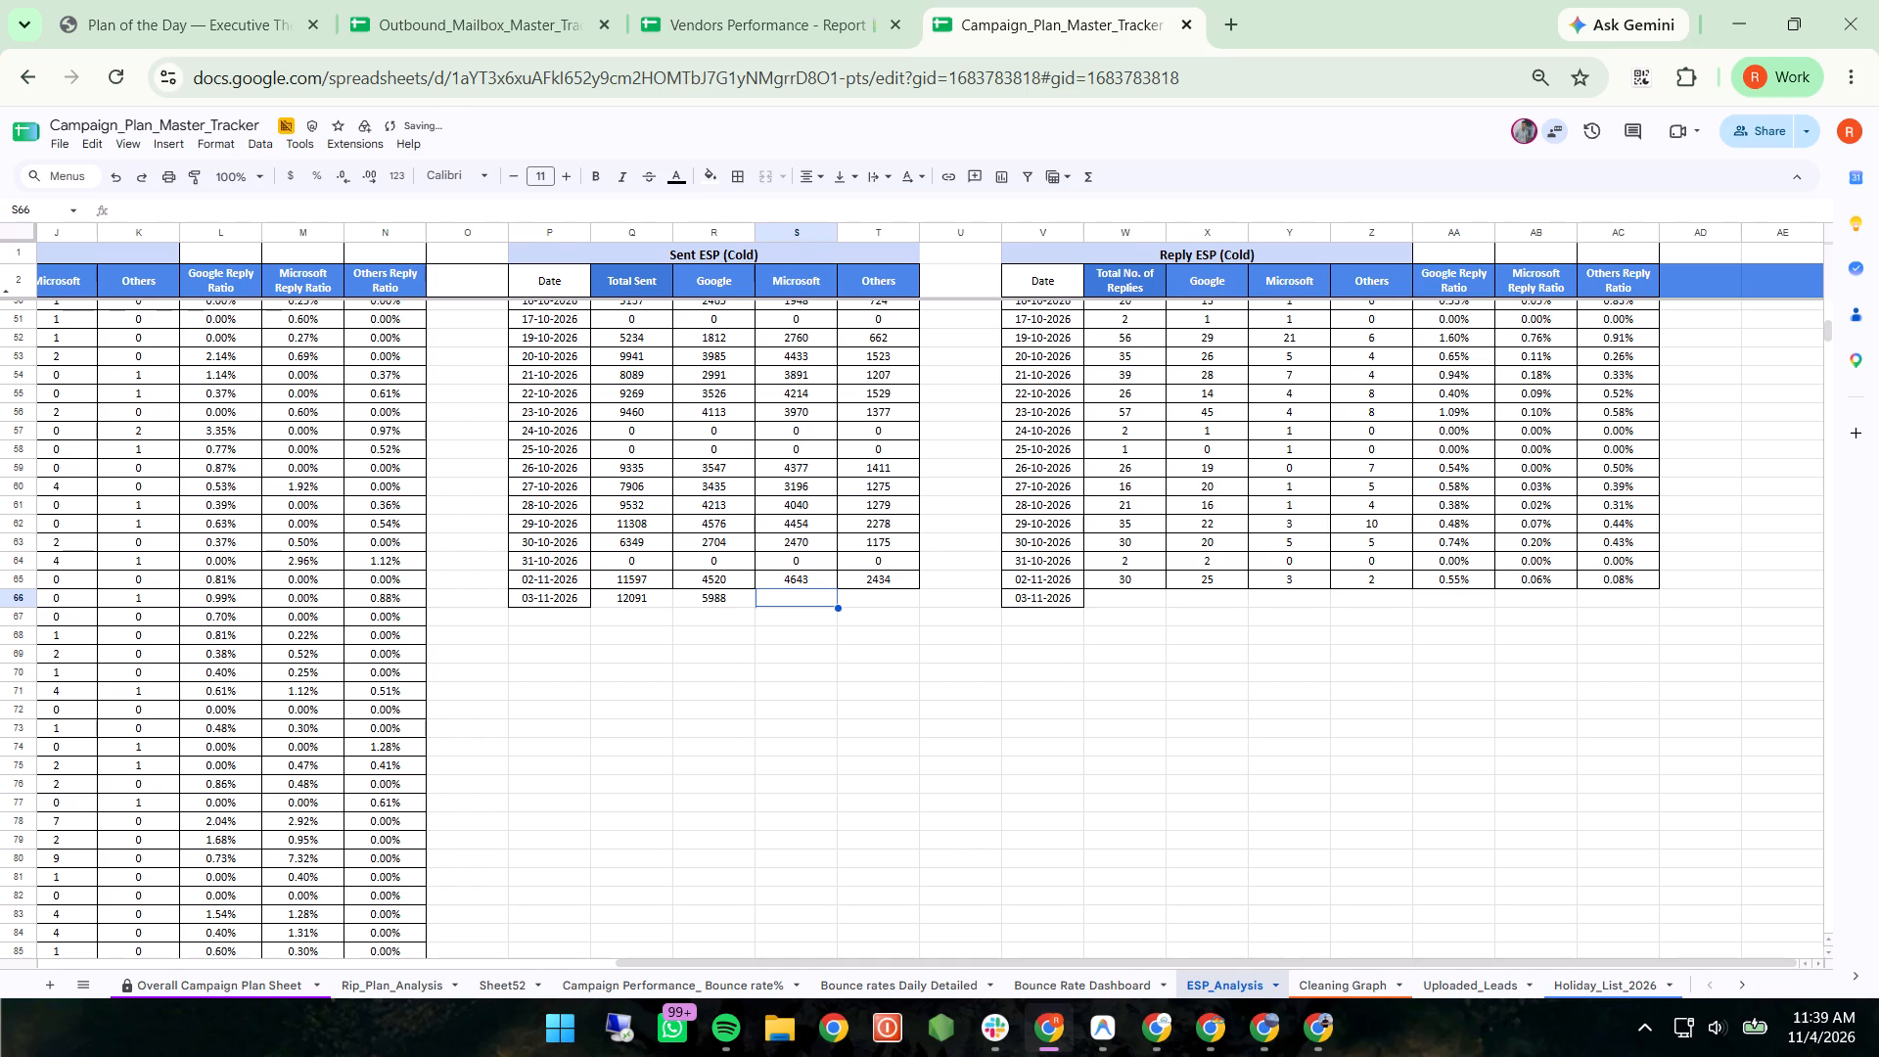
{"action": "type", "text": "4189"}
{"action": "key", "text": "Right"}
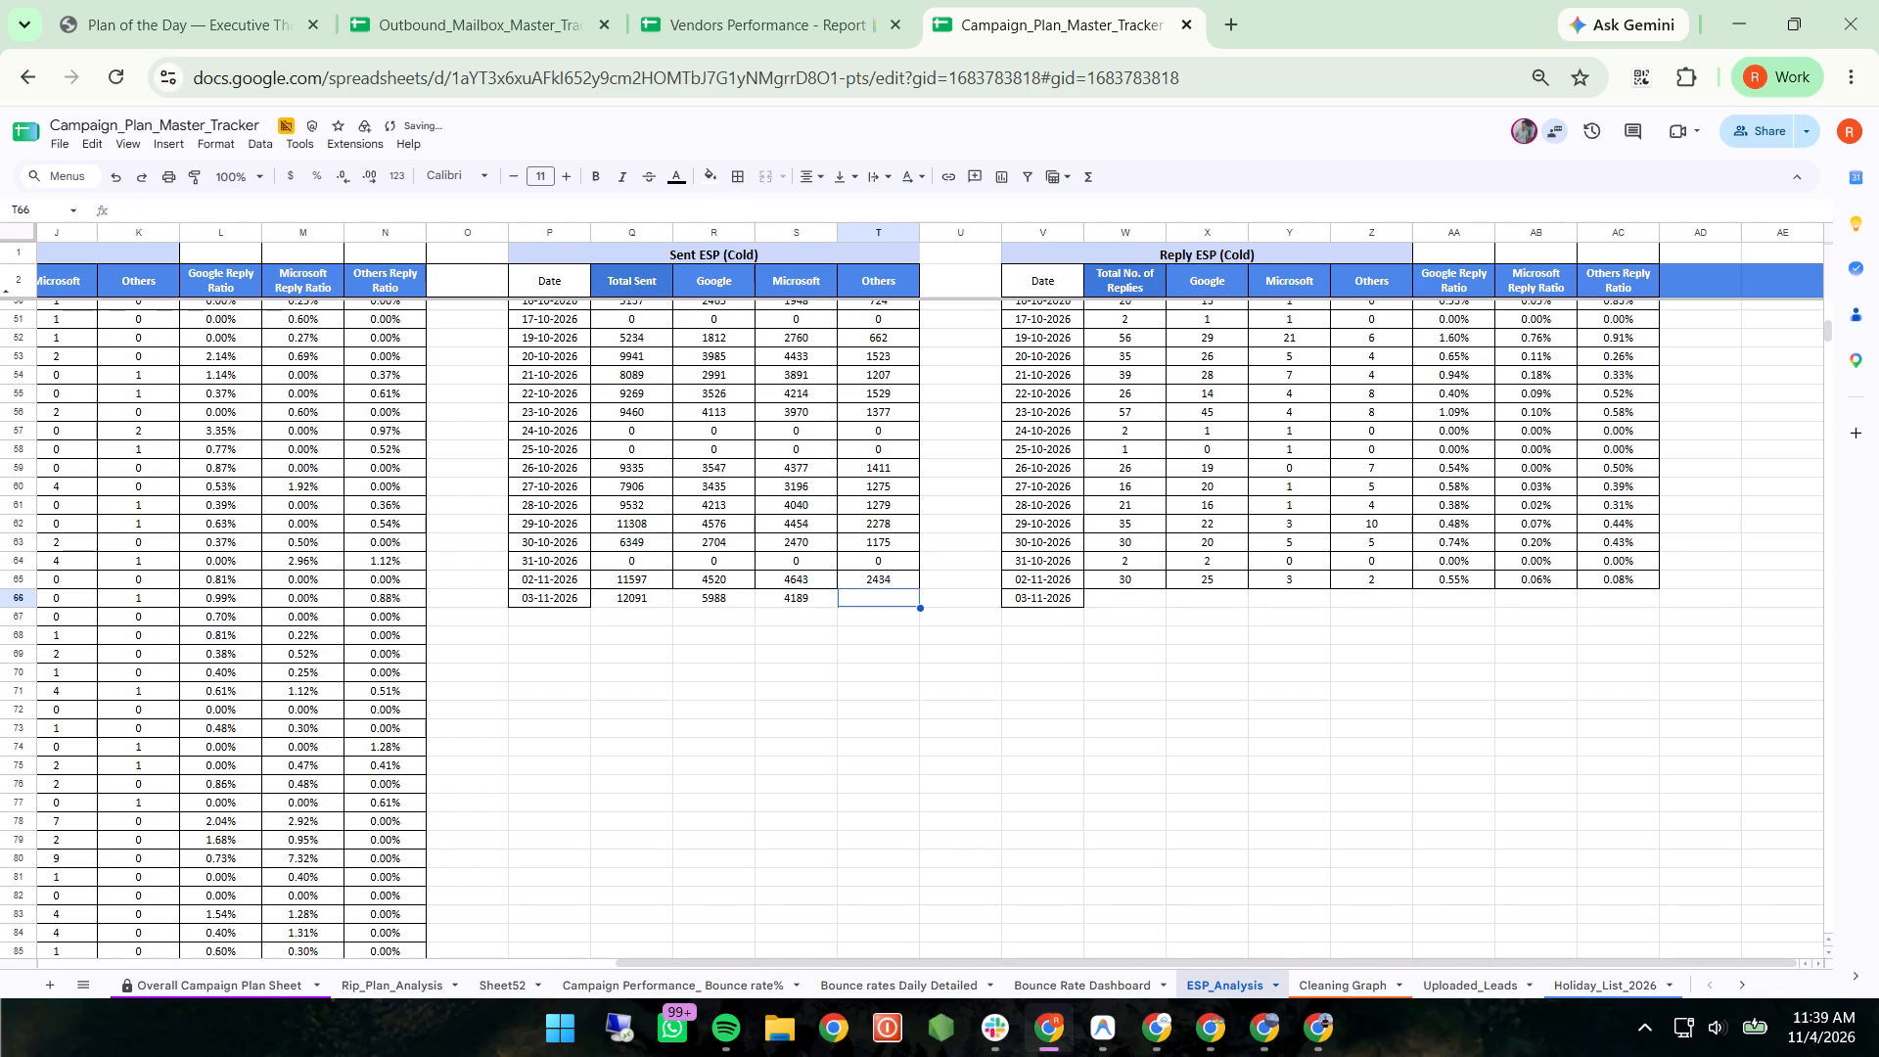
{"action": "type", "text": "1914"}
{"action": "key", "text": "Right"}
Enter the 03-11-2026 Reply ESP (Cold) figures: Total No. of Replies 29, Google 21, Microsoft 2 and Others 6.
{"action": "key", "text": "Right"}
{"action": "key", "text": "Right"}
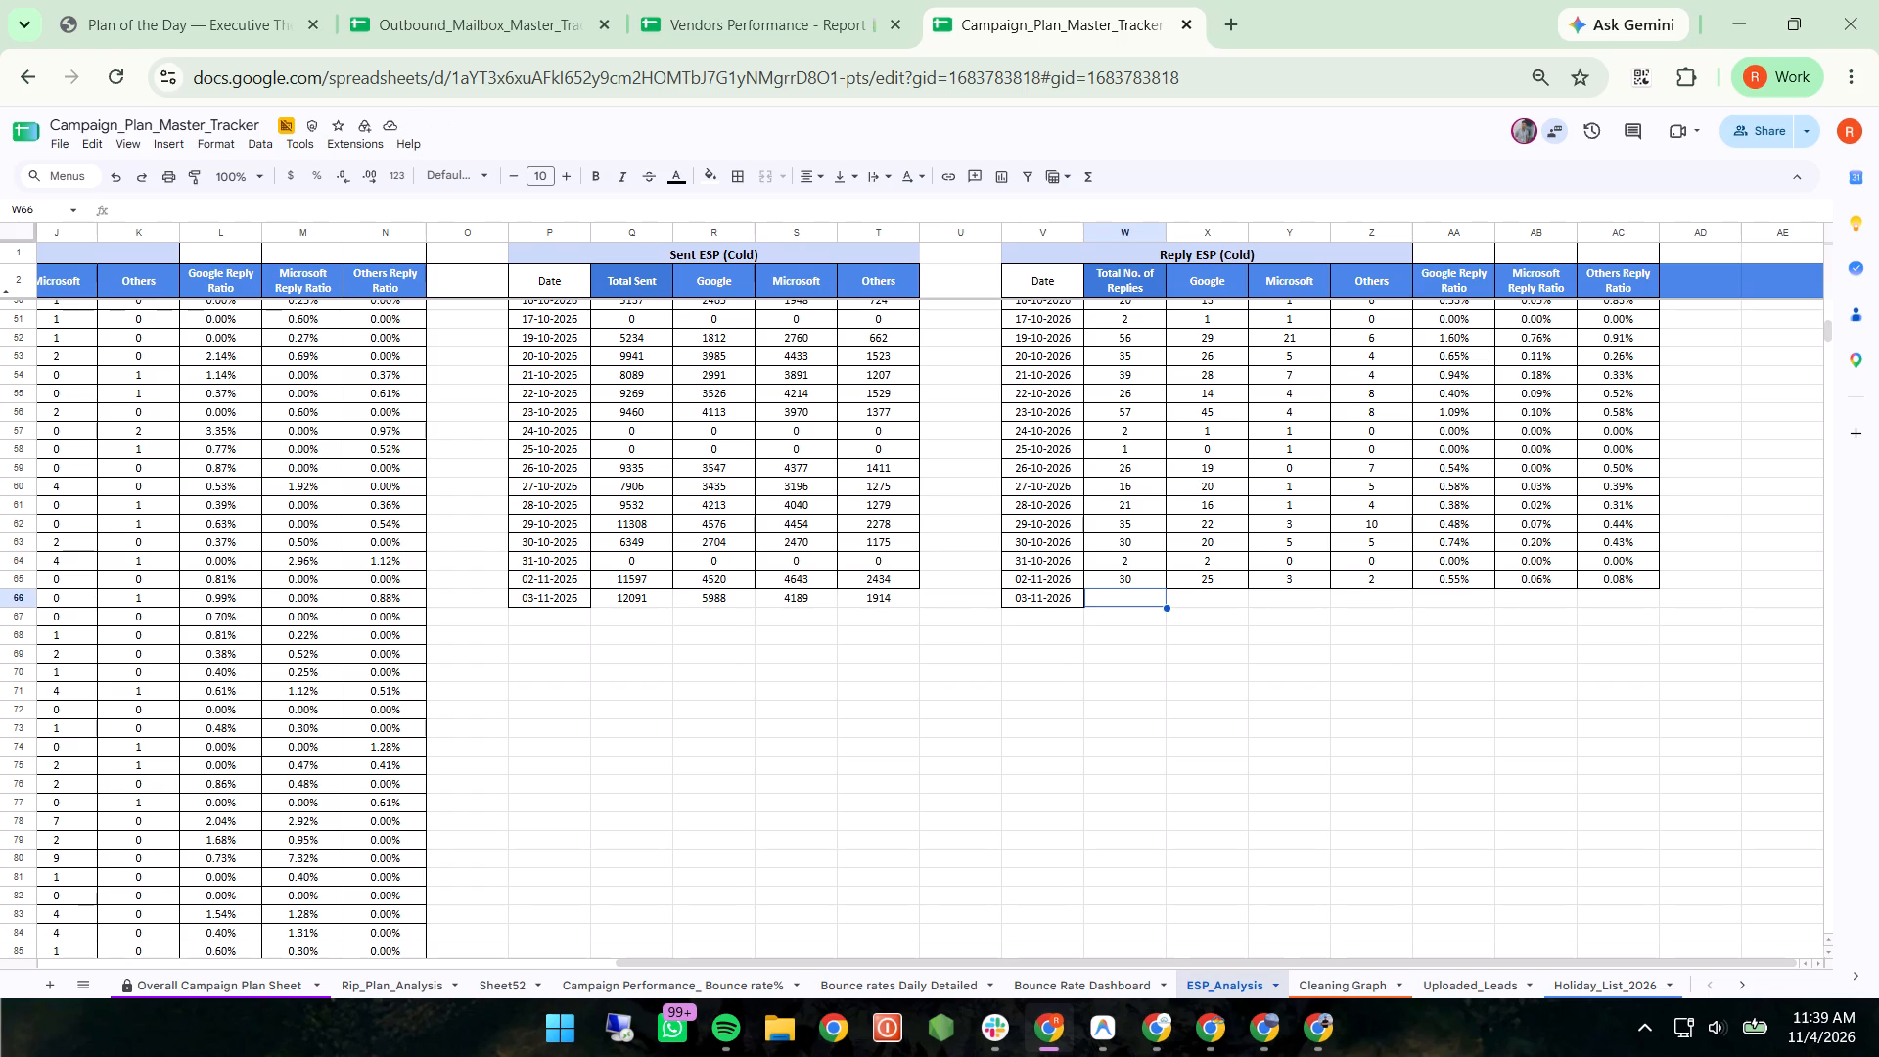
{"action": "type", "text": "29"}
{"action": "key", "text": "Right"}
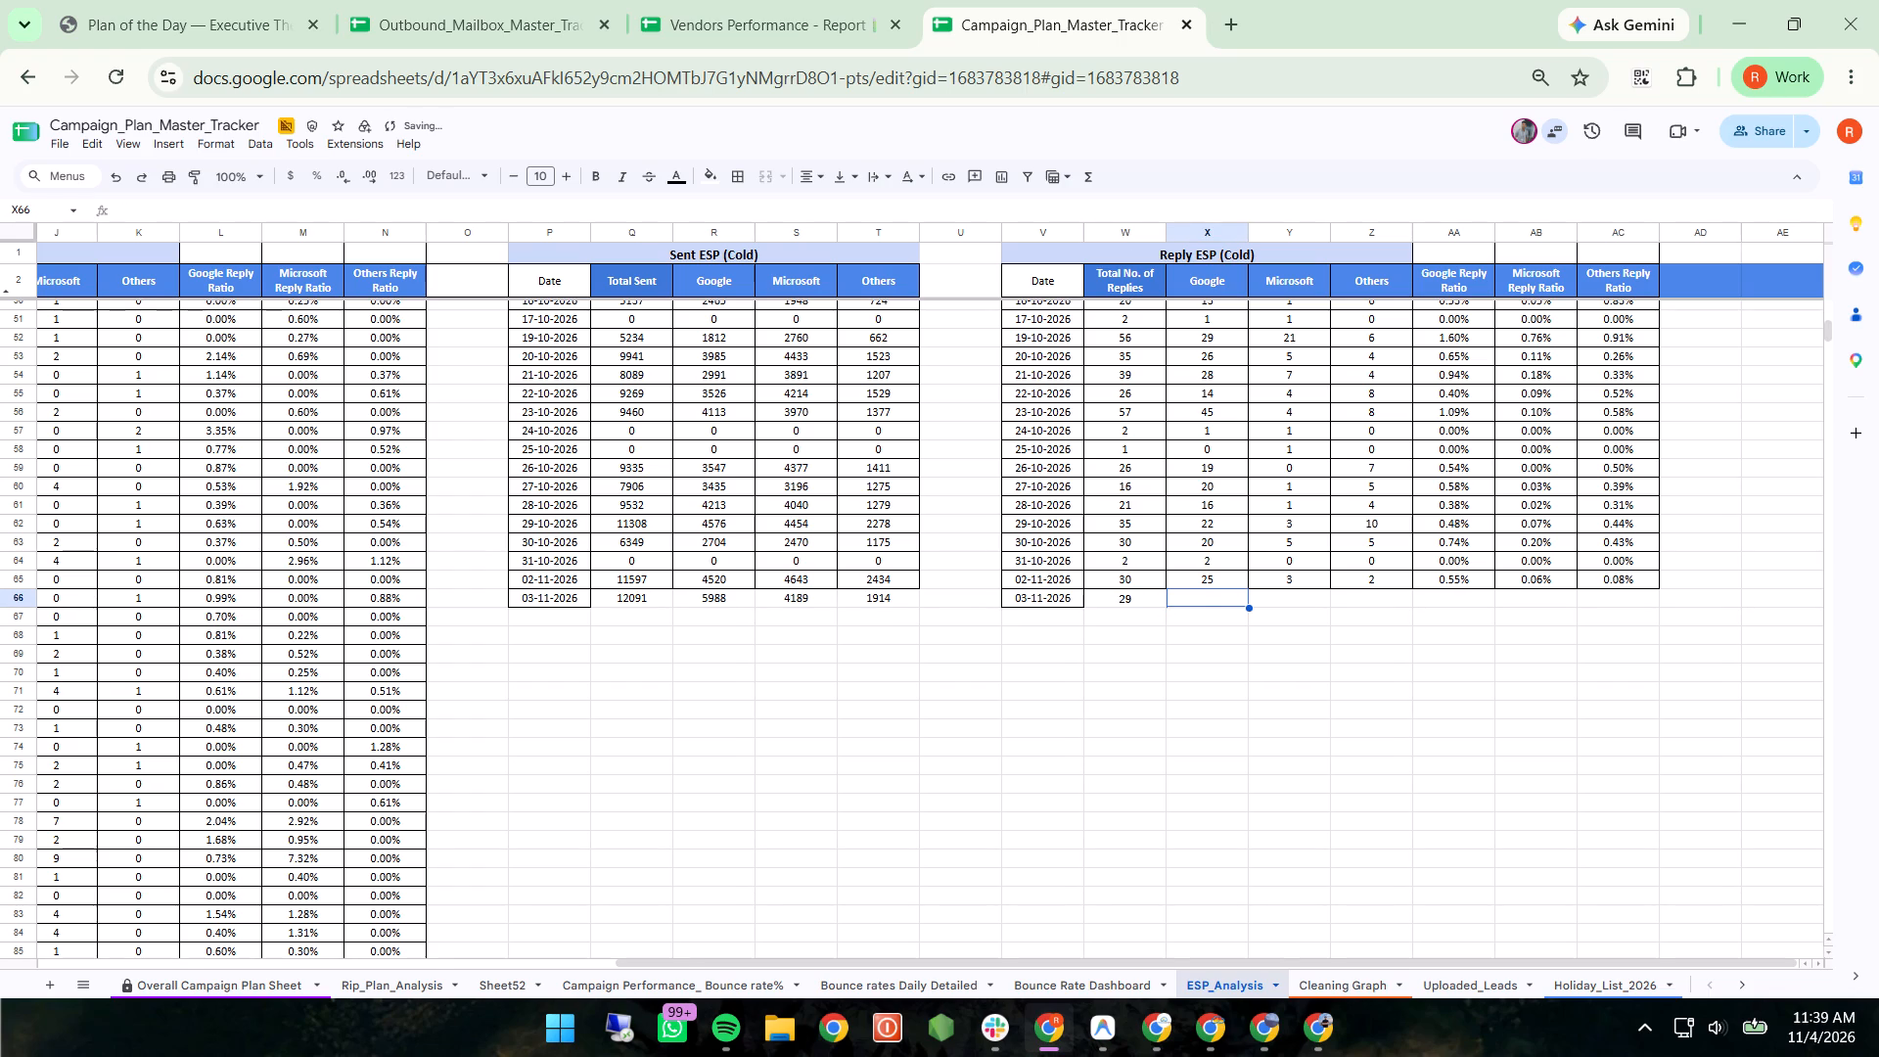
{"action": "type", "text": "21"}
{"action": "key", "text": "Right"}
{"action": "key", "text": "2"}
{"action": "key", "text": "Right"}
{"action": "key", "text": "6"}
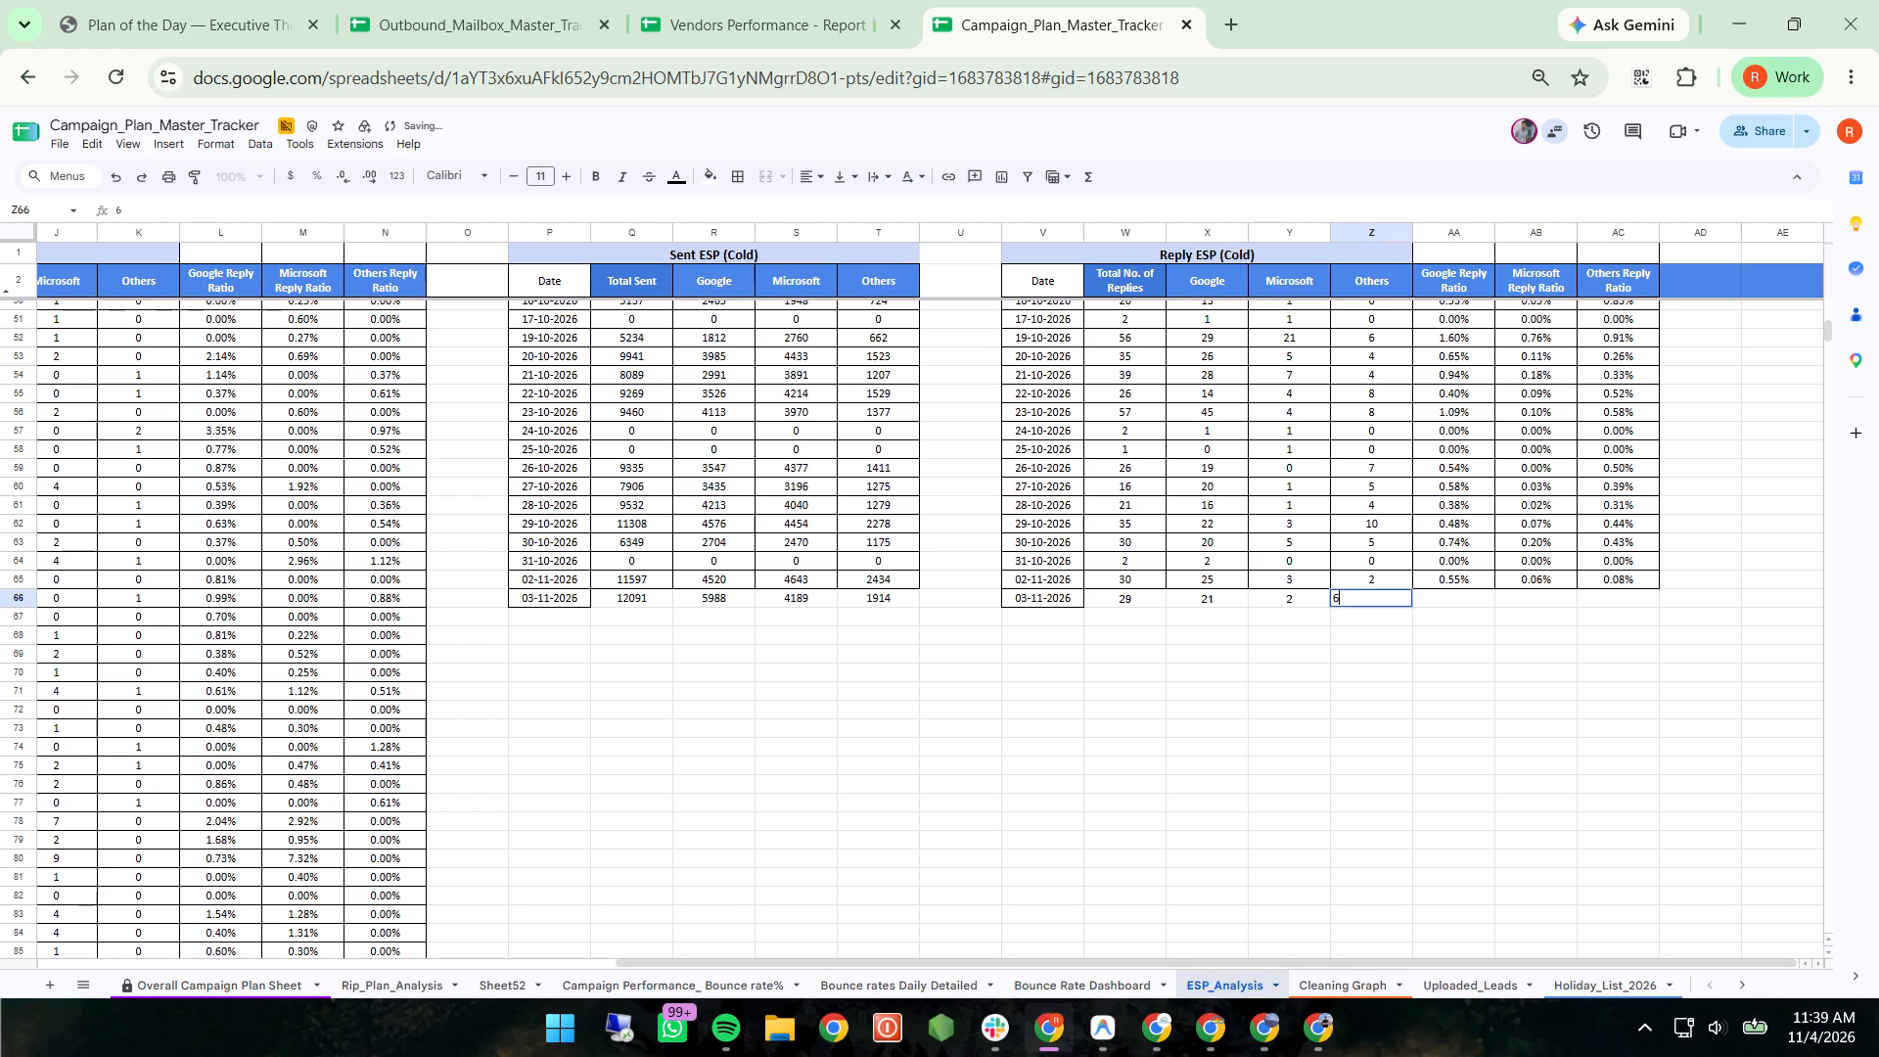
{"action": "key", "text": "Return"}
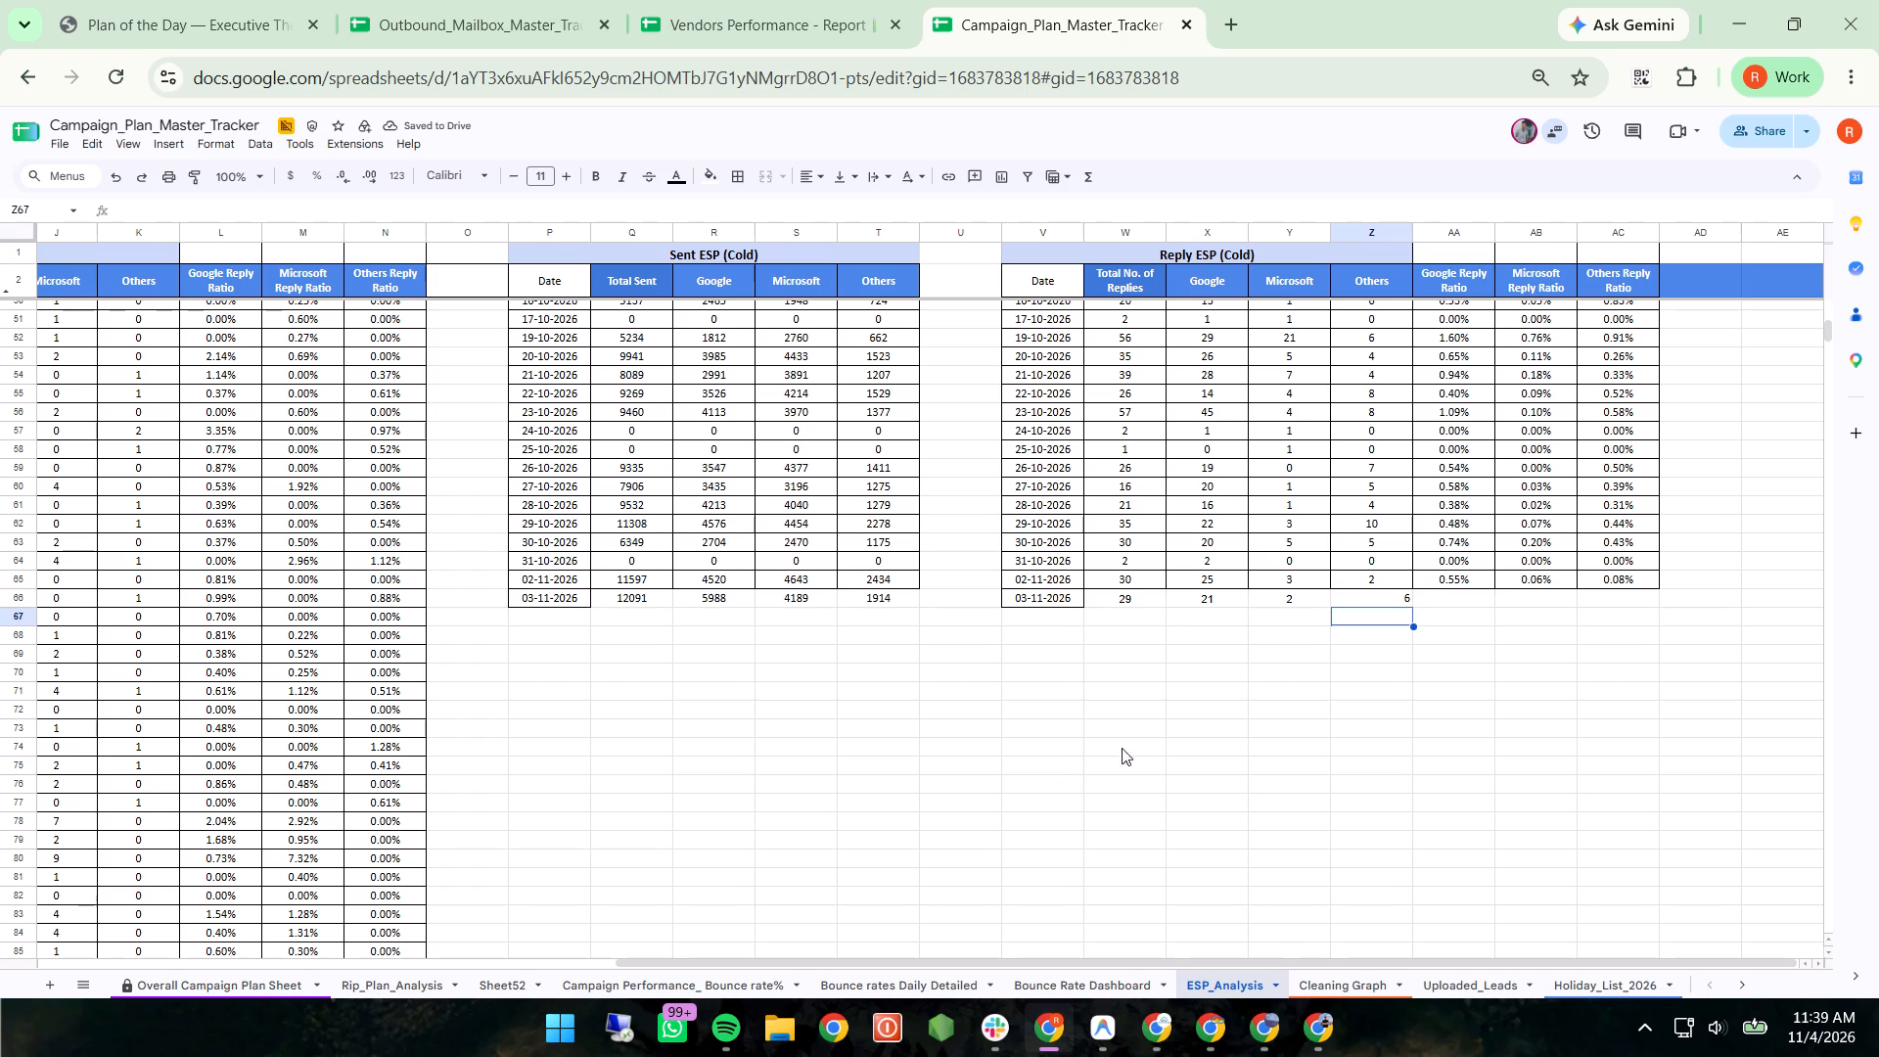
Extend the Google, Microsoft and Others reply ratio formulas from the 02-11-2026 Cold row to the 03-11-2026 row.
{"action": "left_click", "coordinate": [1438, 579]}
{"action": "key", "text": "shift+Right"}
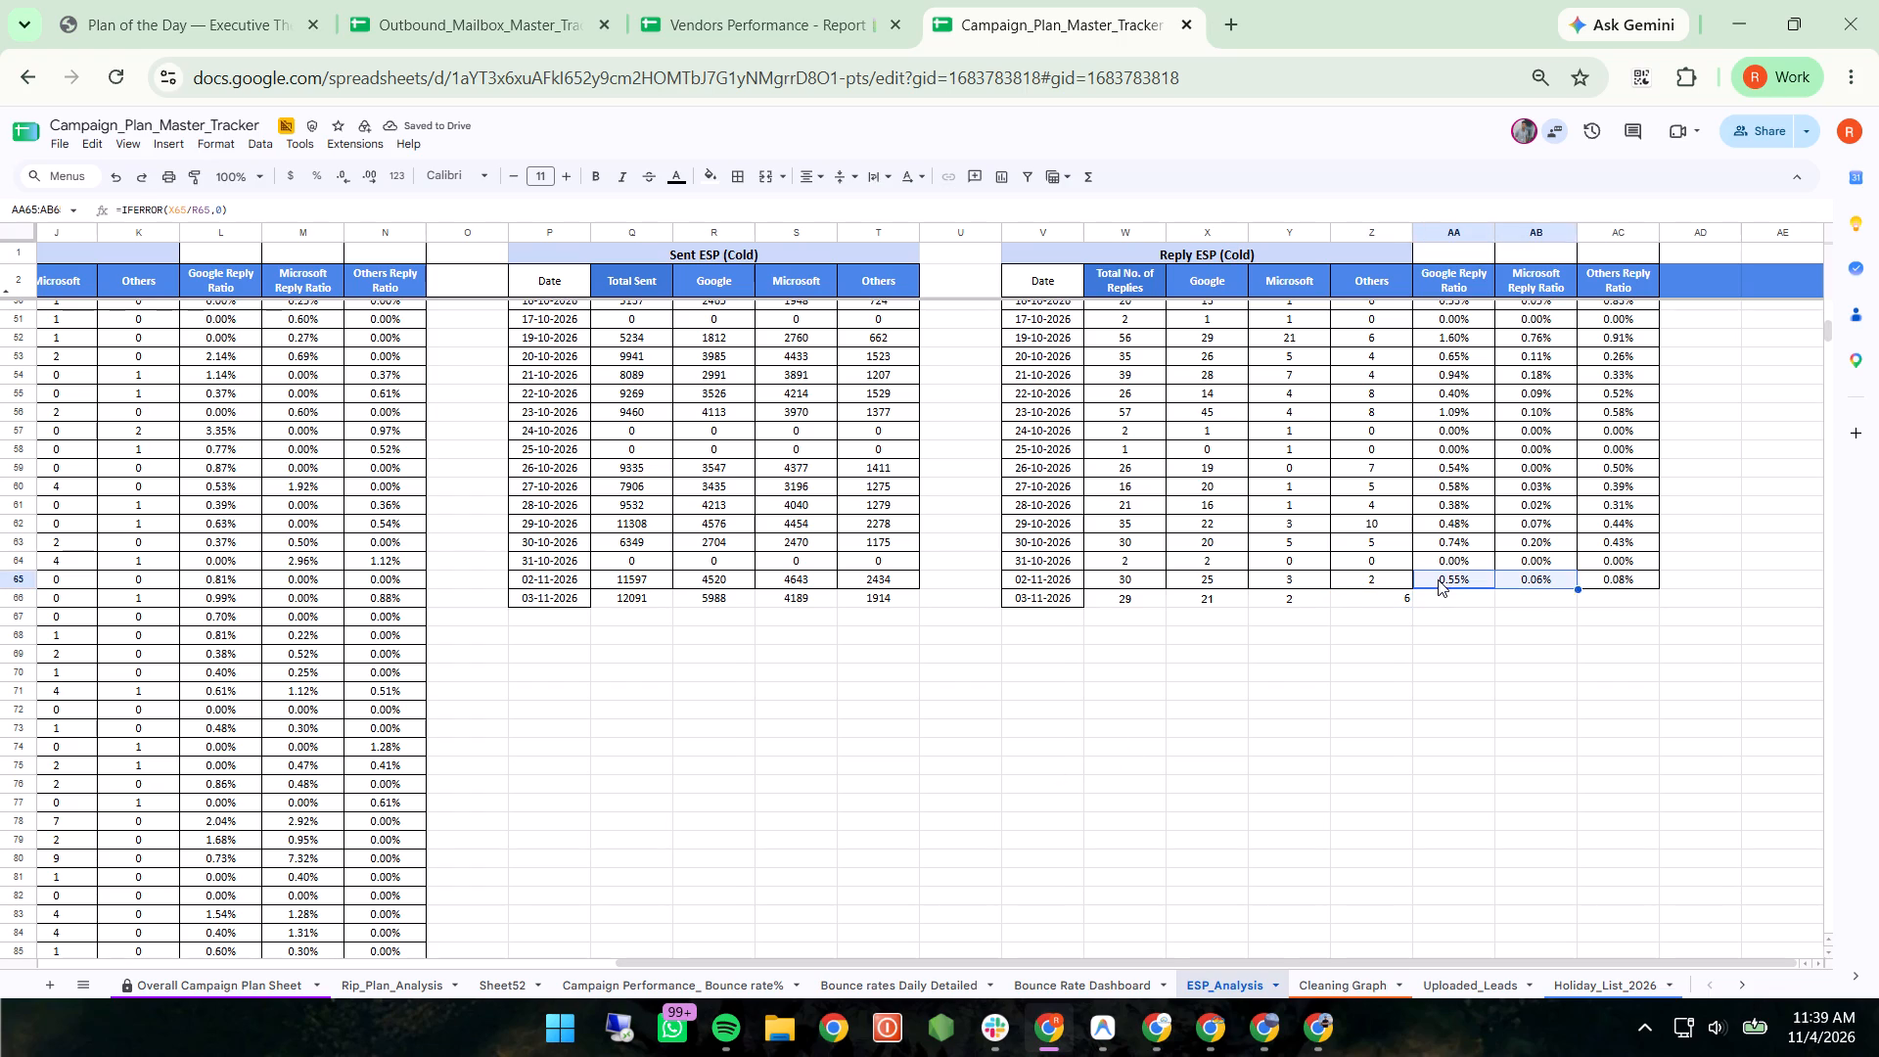
{"action": "key", "text": "shift+Right"}
{"action": "left_click_drag", "start_coordinate": [1661, 589], "coordinate": [1662, 605]}
Copy the formatting of the whole 02-11-2026 Cold row, from the sent date through Others Reply Ratio, onto the 03-11-2026 row.
{"action": "left_click", "coordinate": [572, 579]}
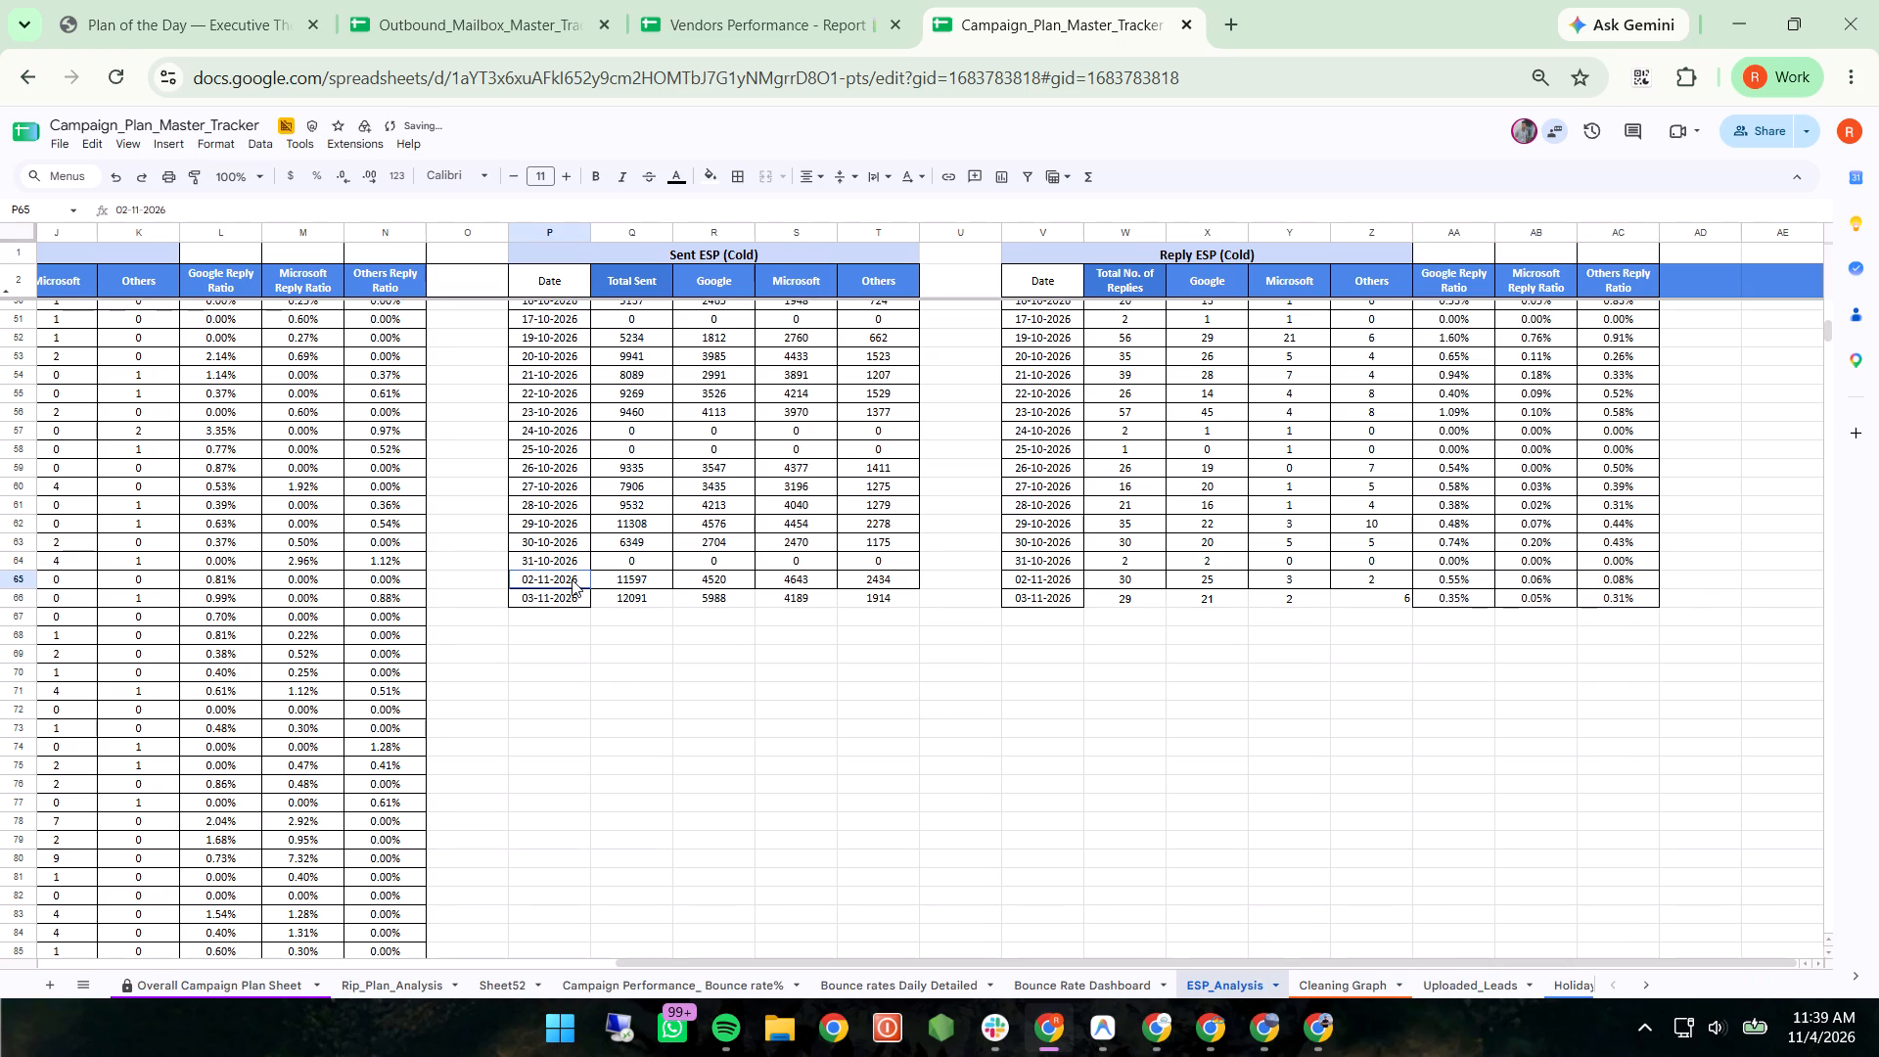
{"action": "key", "text": "shift+Right"}
{"action": "key", "text": "shift+Right"}
{"action": "key", "text": "shift+Right"}
{"action": "key", "text": "shift+Right"}
{"action": "key", "text": "shift+Right"}
{"action": "key", "text": "shift+Right"}
{"action": "key", "text": "shift+Right"}
{"action": "key", "text": "shift+Right"}
{"action": "key", "text": "shift+Right"}
{"action": "key", "text": "shift+Right"}
{"action": "key", "text": "shift+Right"}
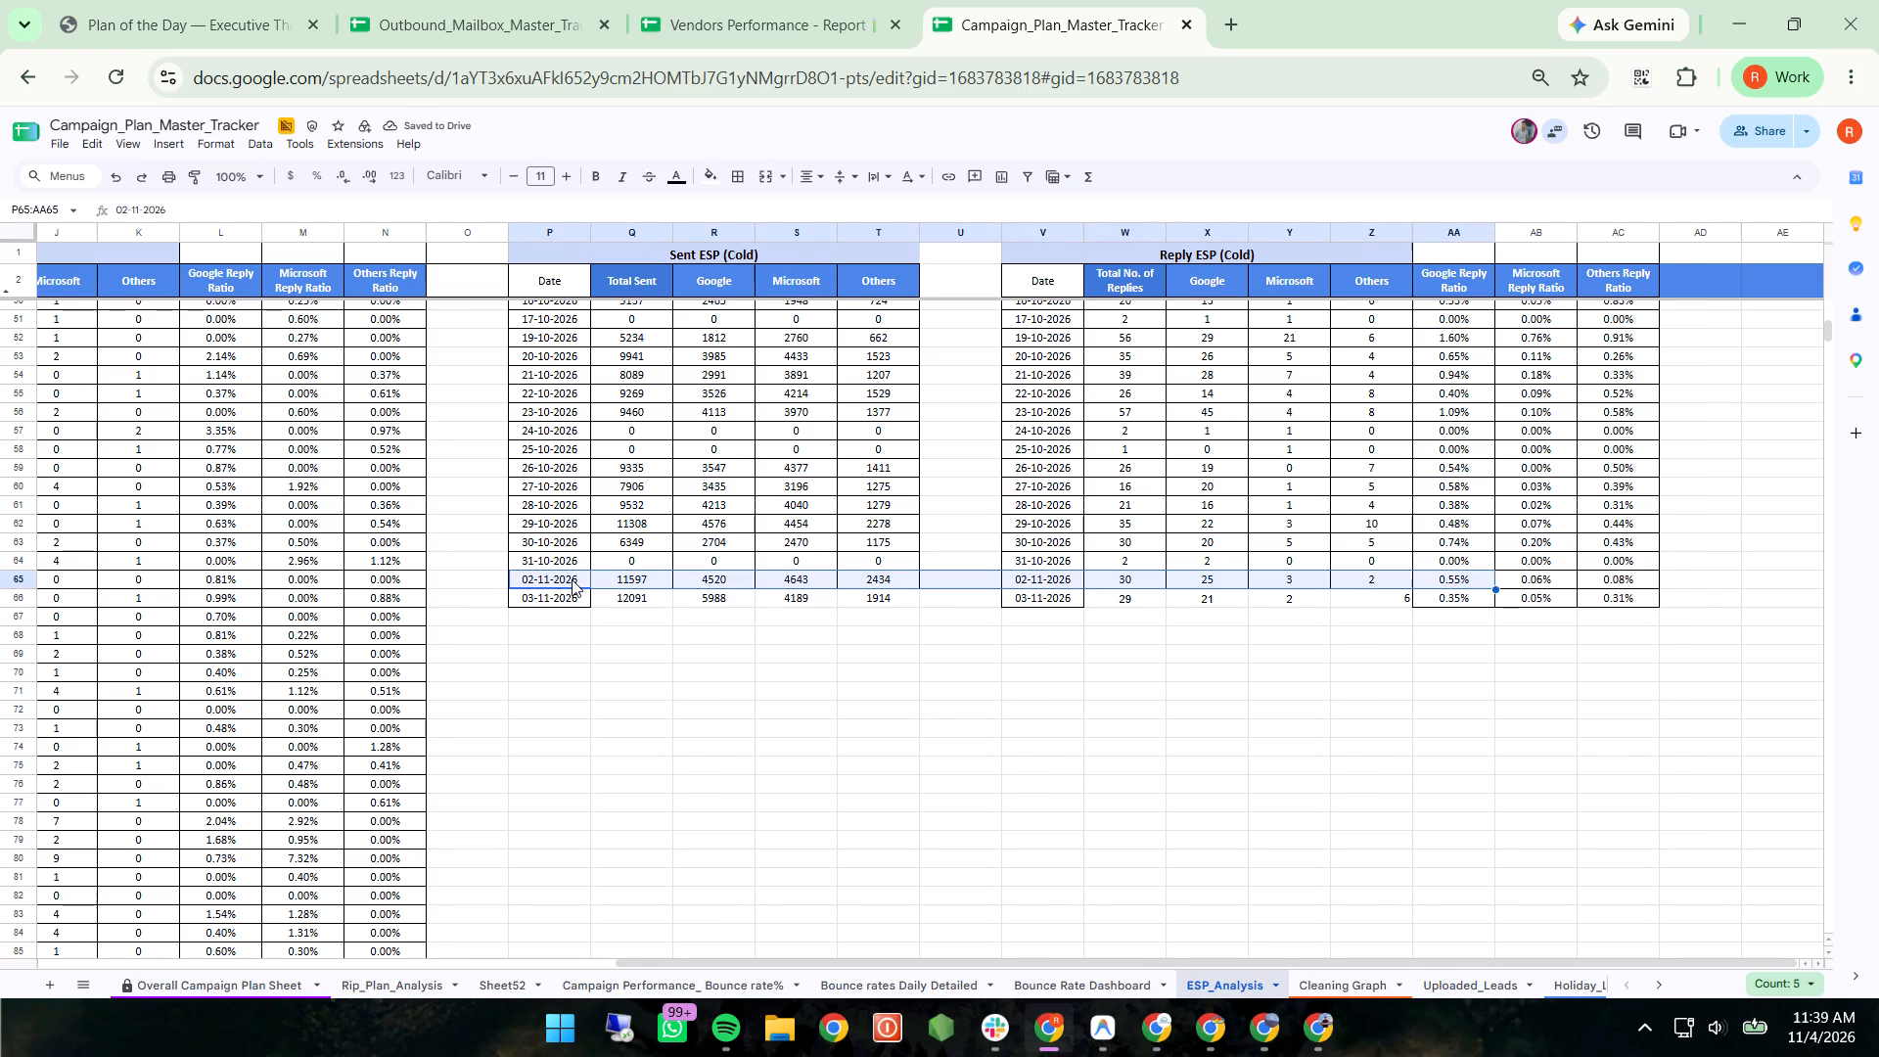
{"action": "key", "text": "shift+Right"}
{"action": "key", "text": "shift+Right"}
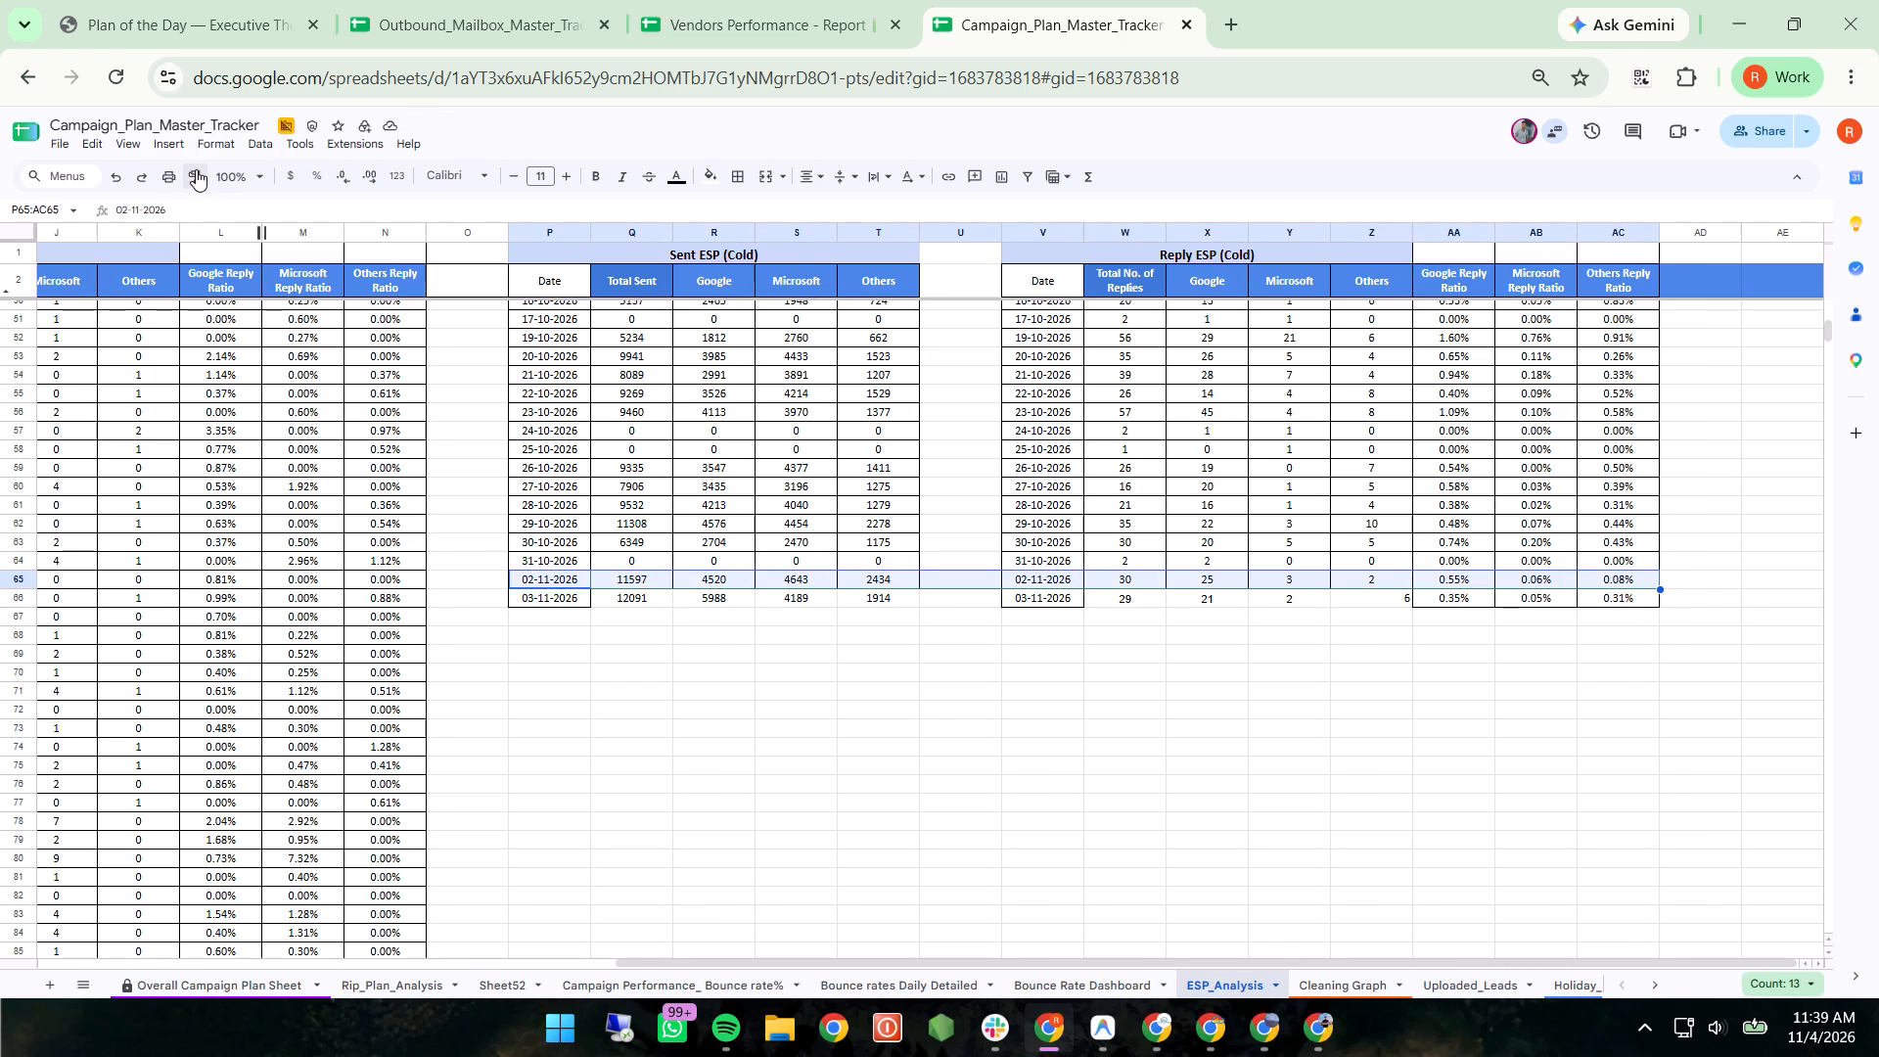
{"action": "left_click", "coordinate": [196, 169]}
{"action": "left_click", "coordinate": [537, 592]}
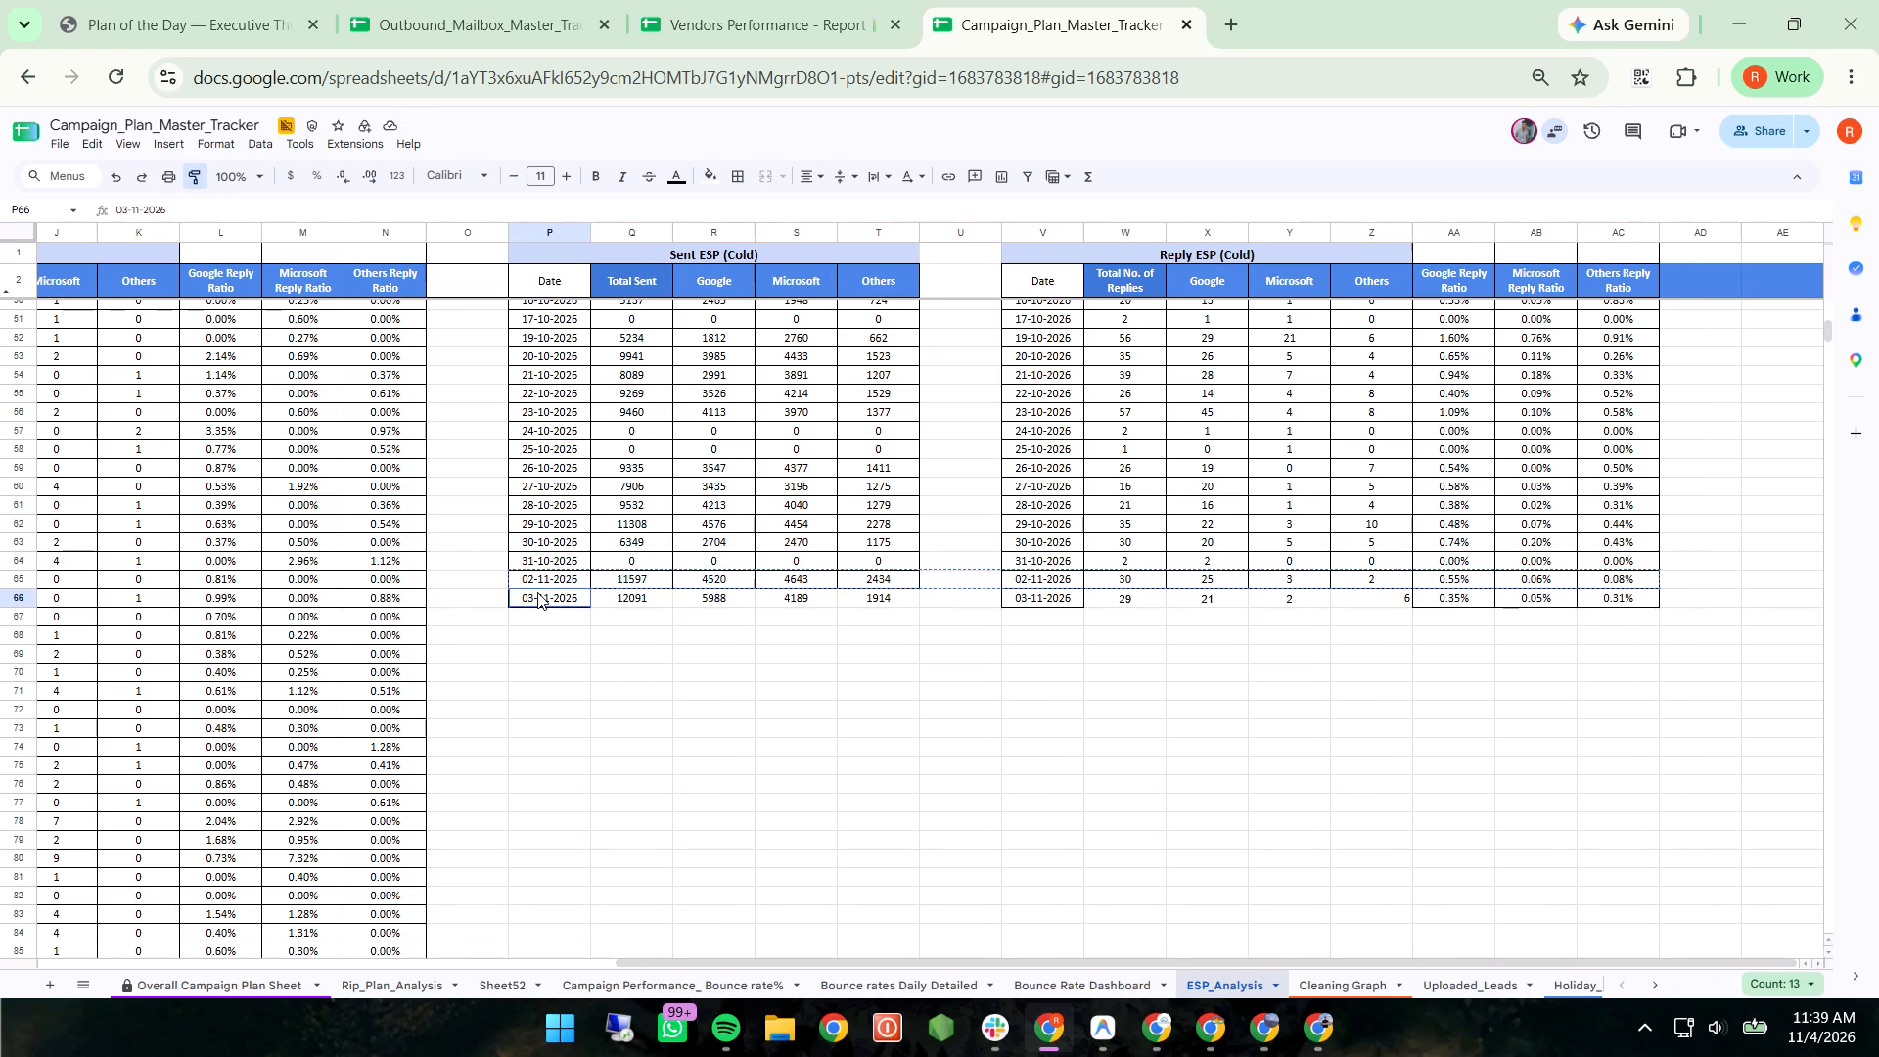
{"action": "left_click", "coordinate": [528, 791]}
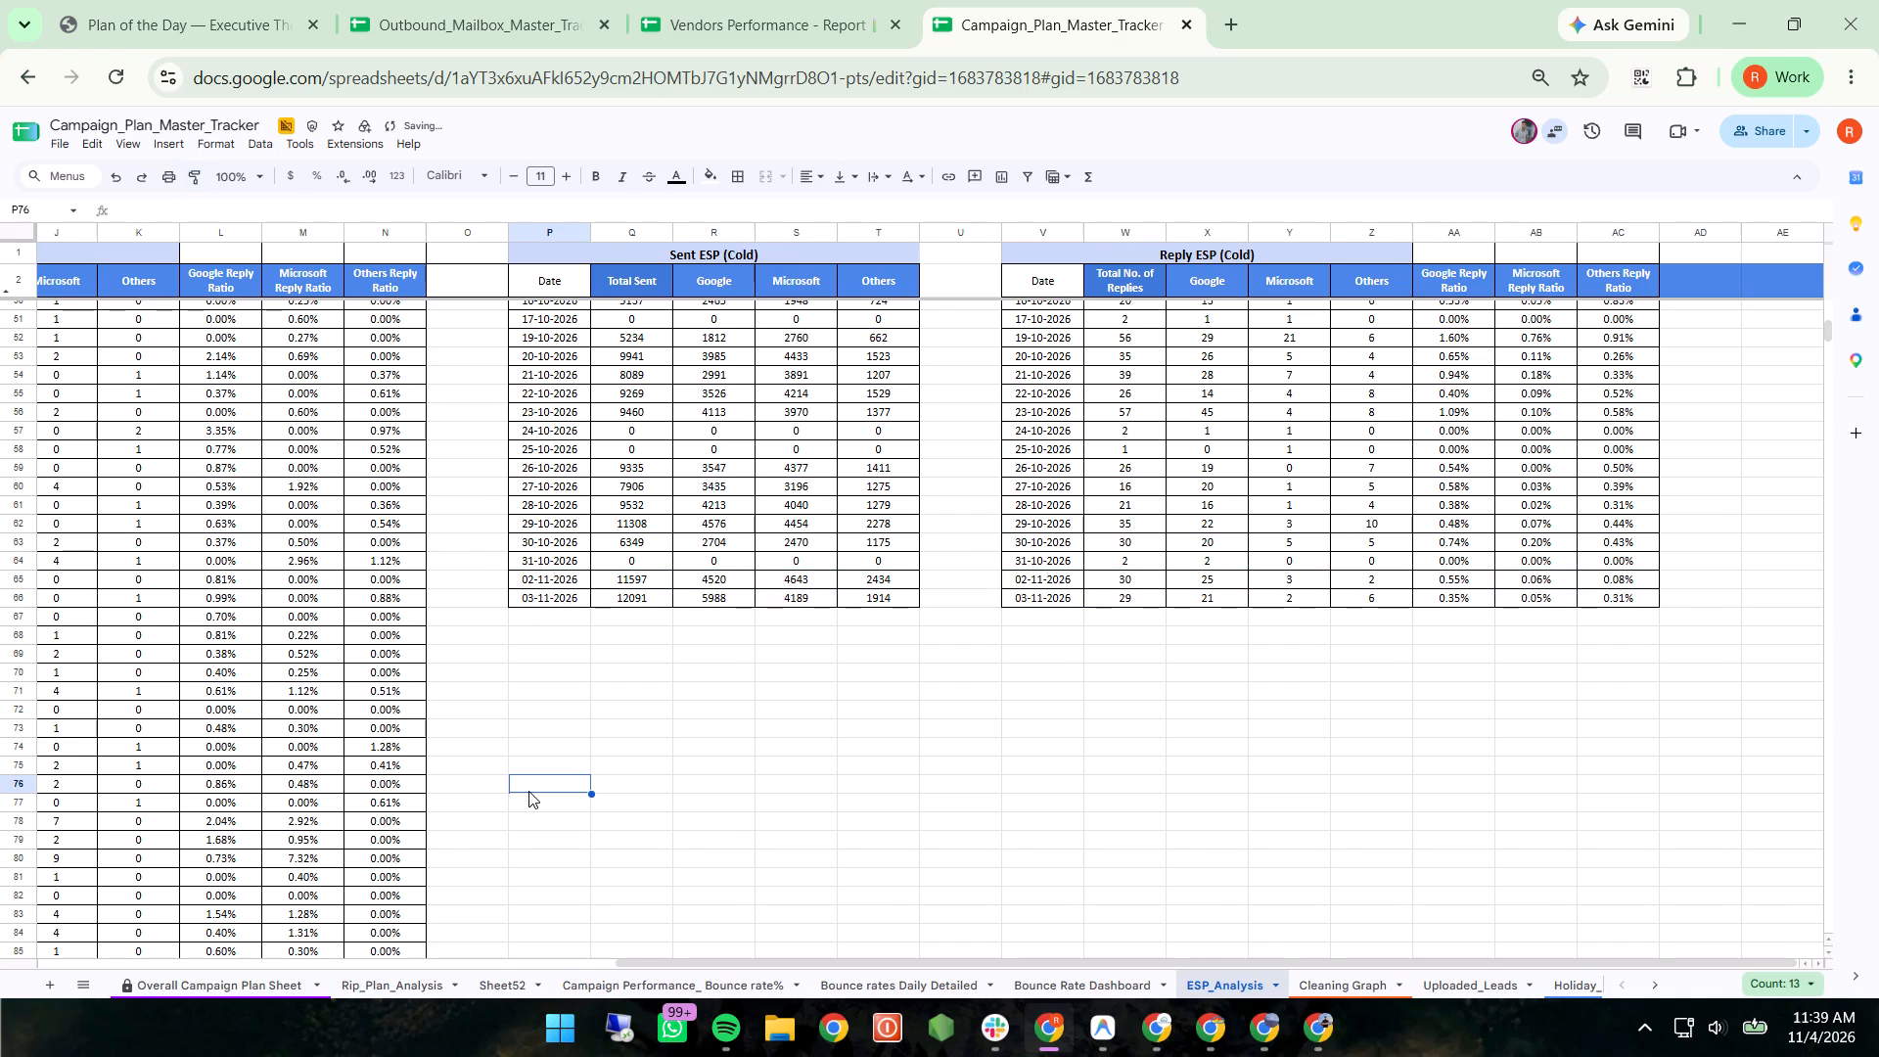
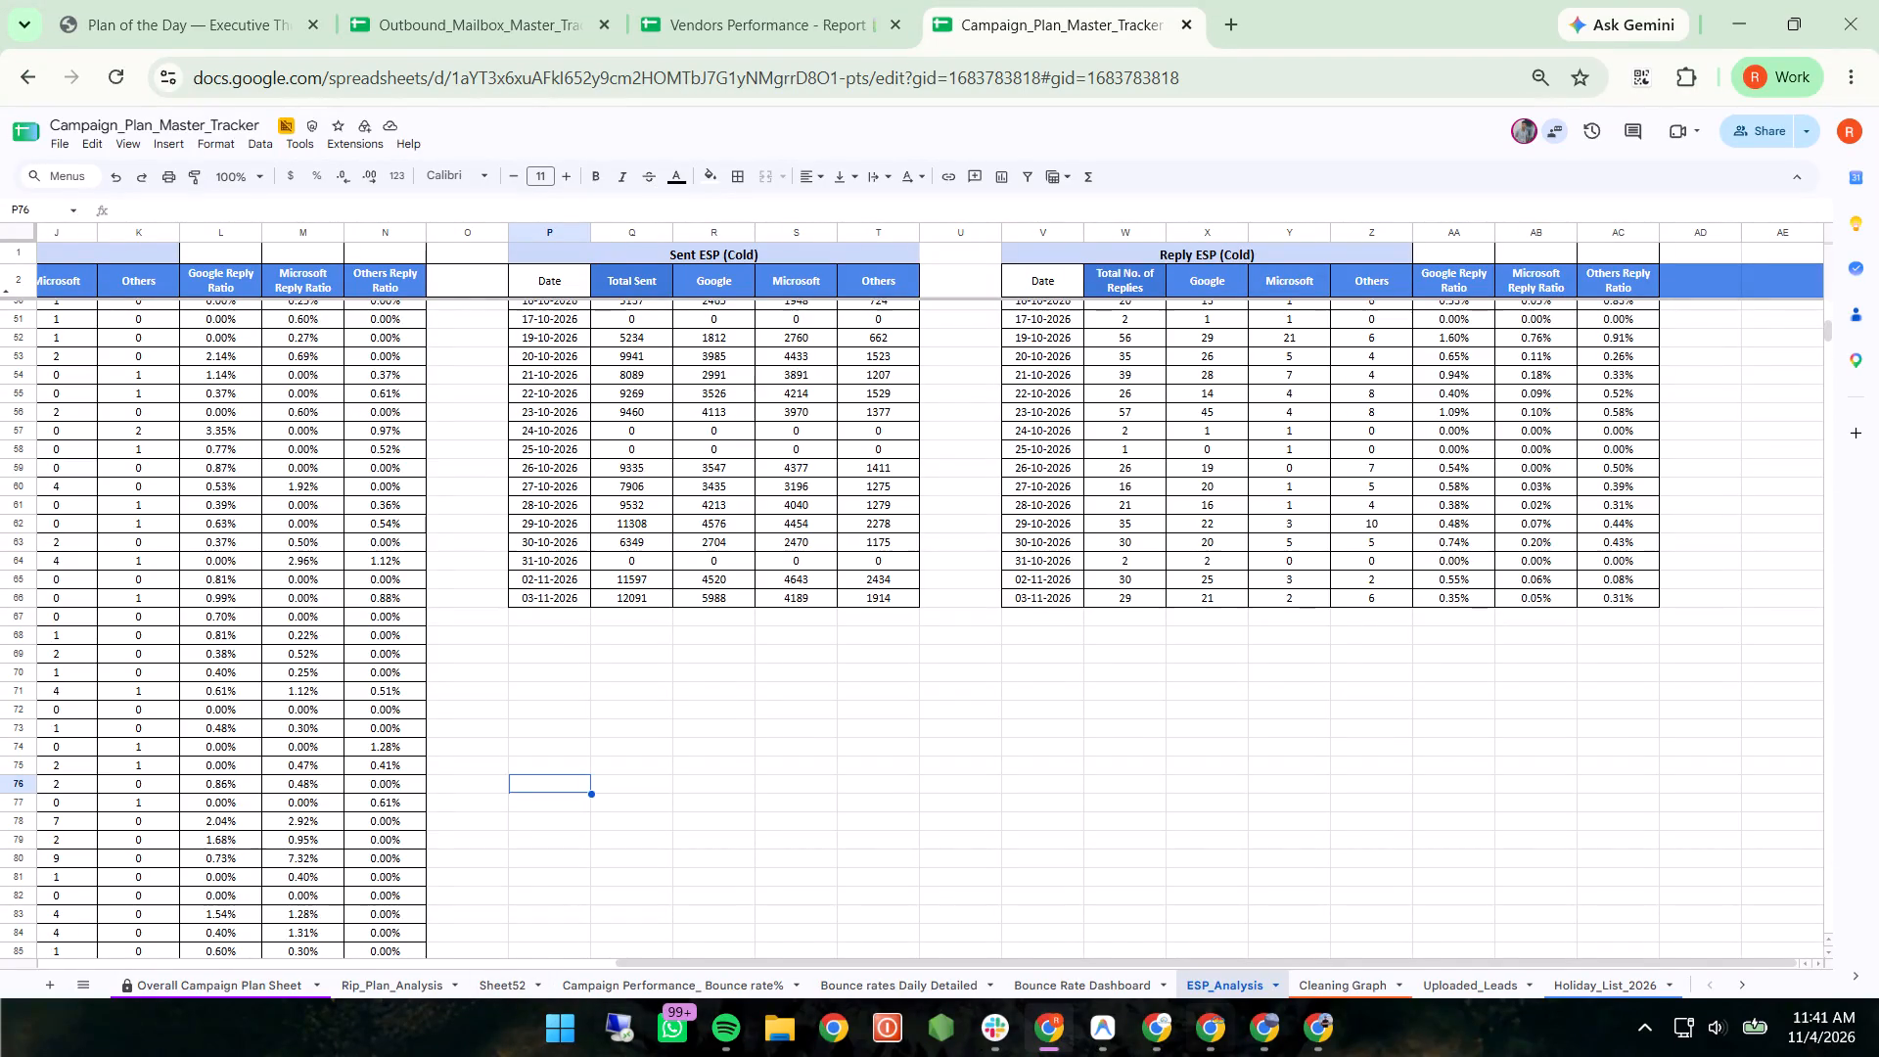
Switch to the other Chrome window and run a Google image search for "ind vs eng test gill 269" in a new tab.
{"action": "left_click", "coordinate": [1299, 1023]}
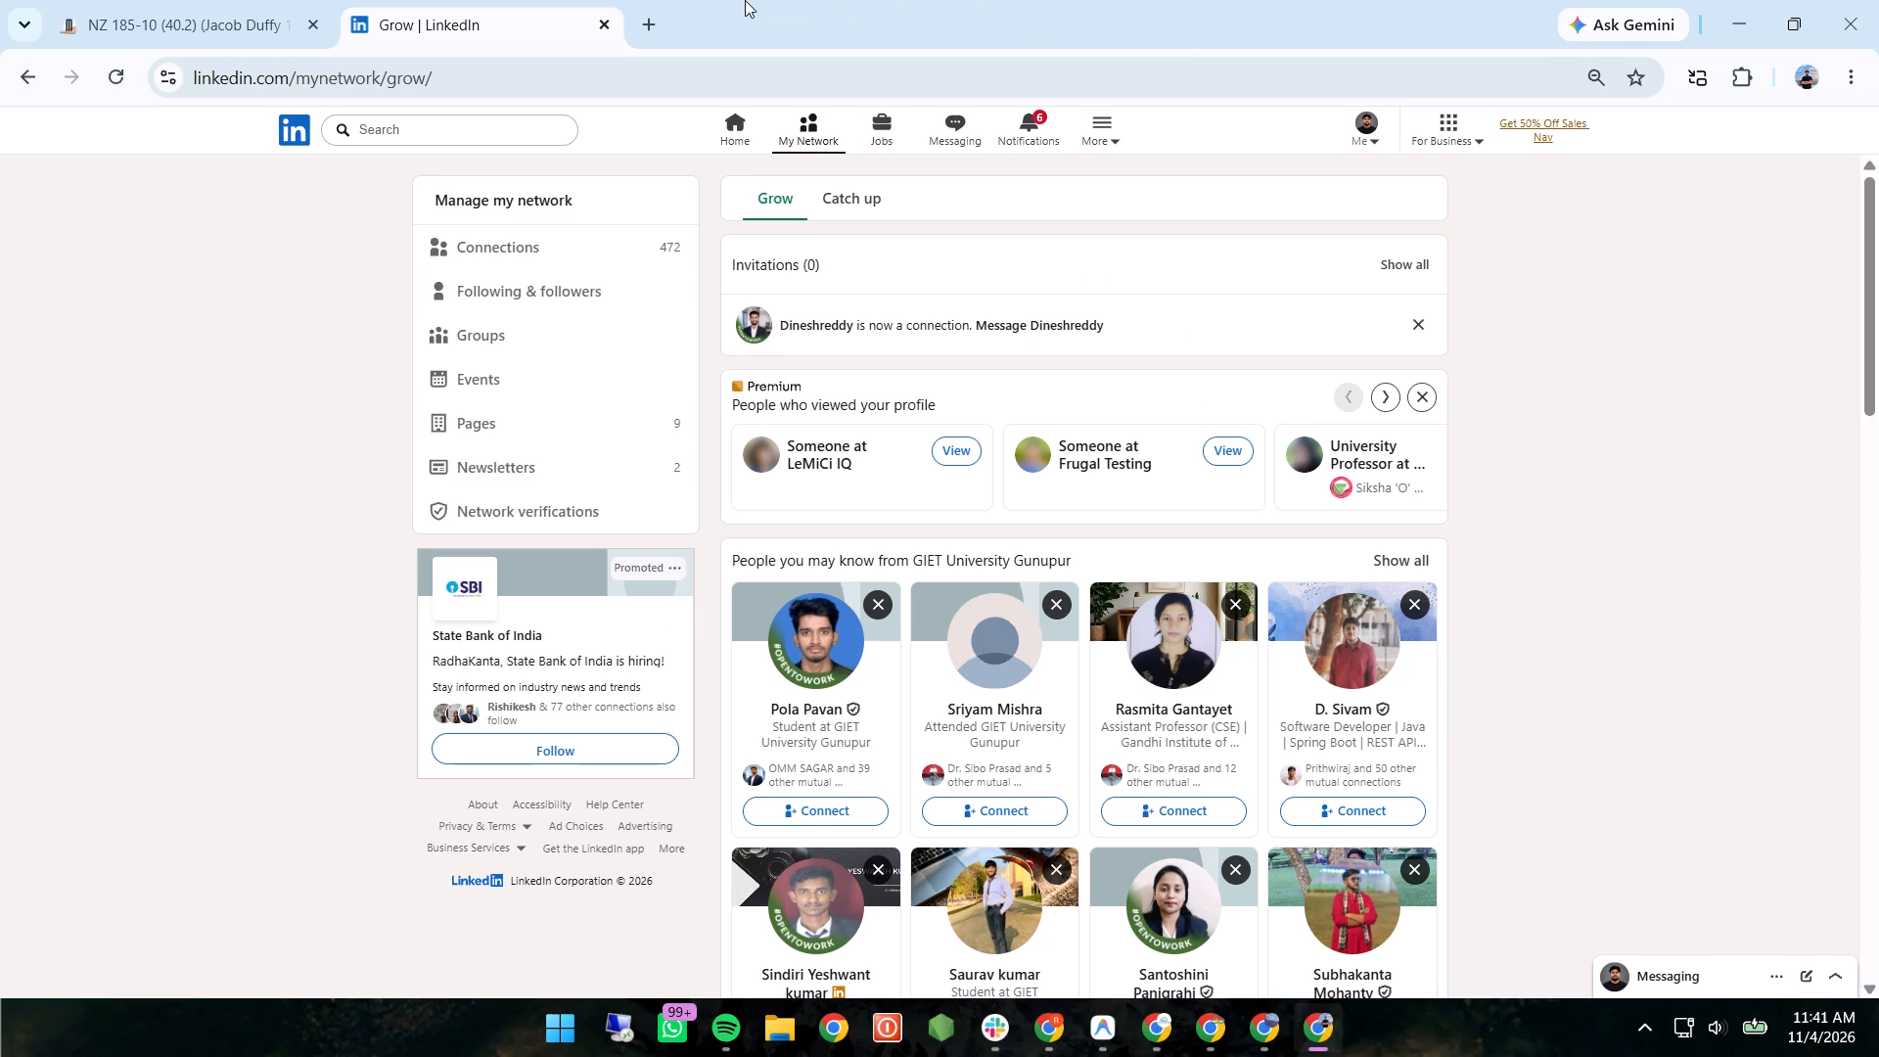
{"action": "left_click", "coordinate": [647, 23]}
{"action": "type", "text": "eng vs ind test gill"}
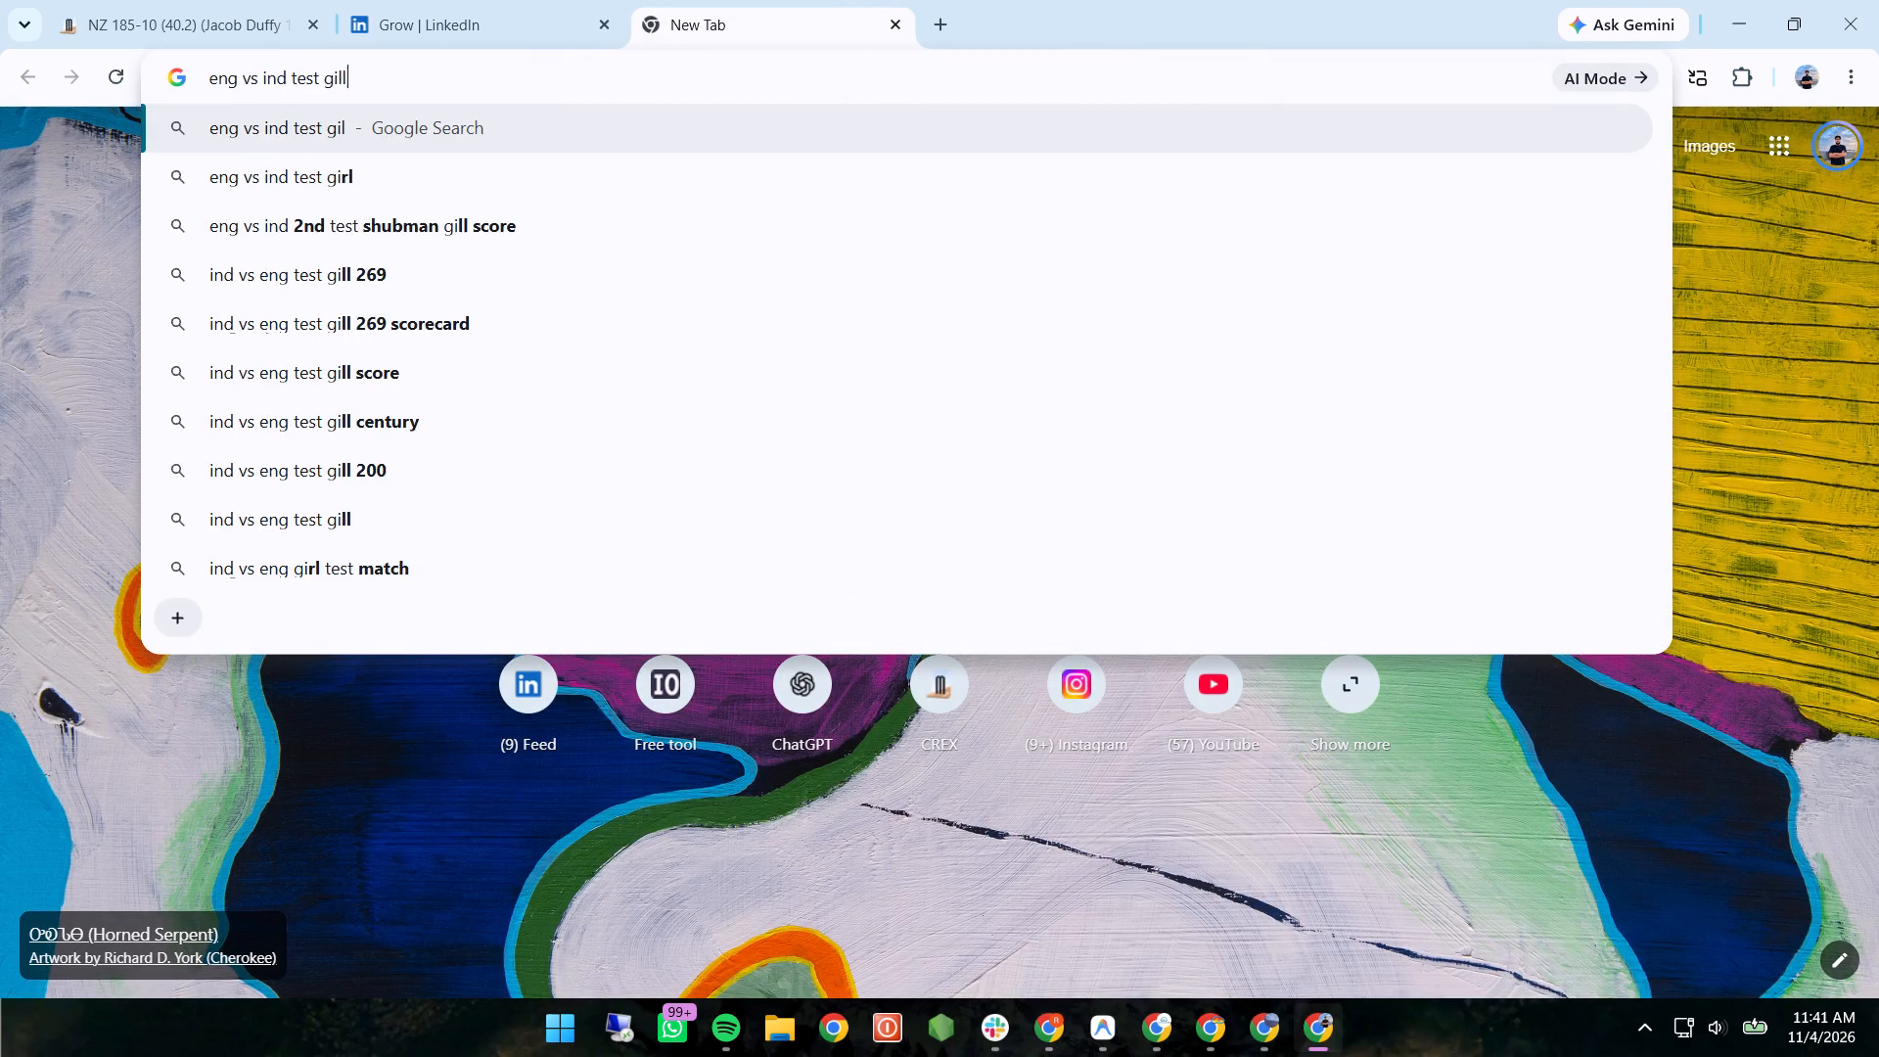
{"action": "key", "text": "space"}
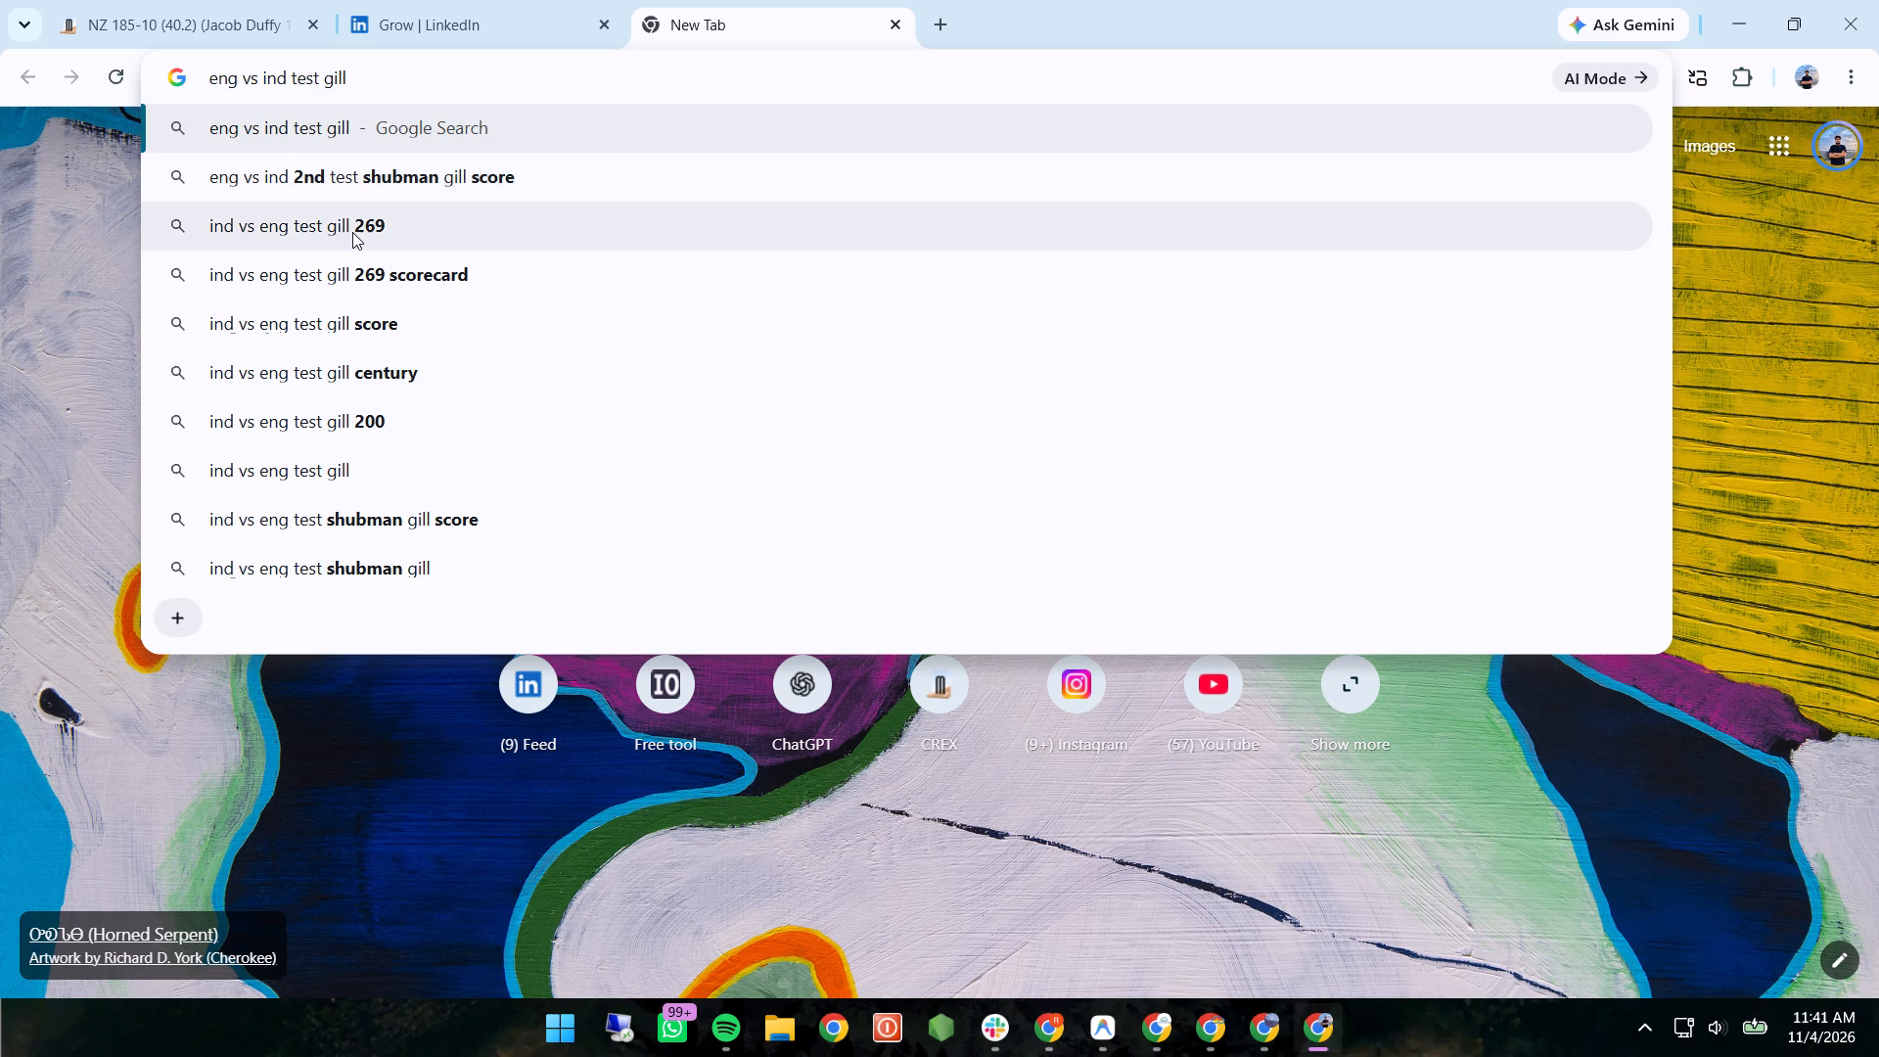
{"action": "left_click", "coordinate": [352, 232]}
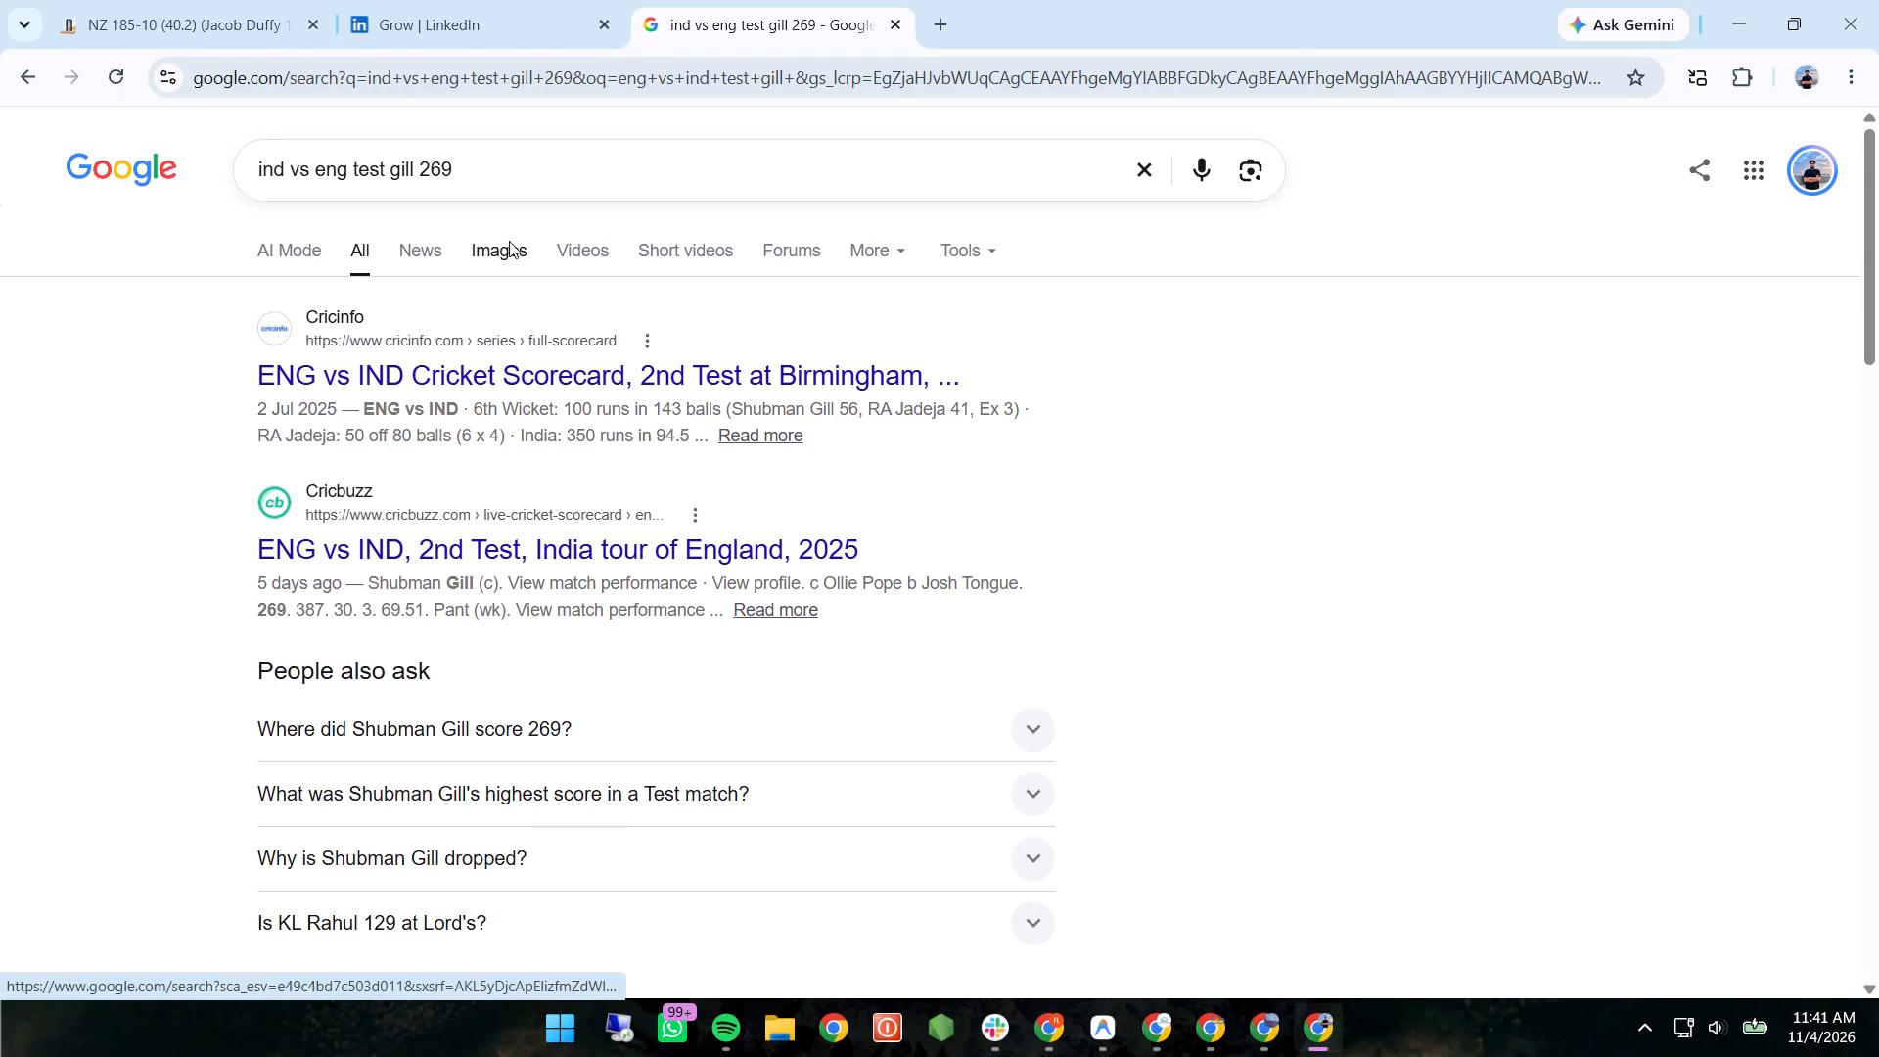
{"action": "left_click", "coordinate": [509, 241]}
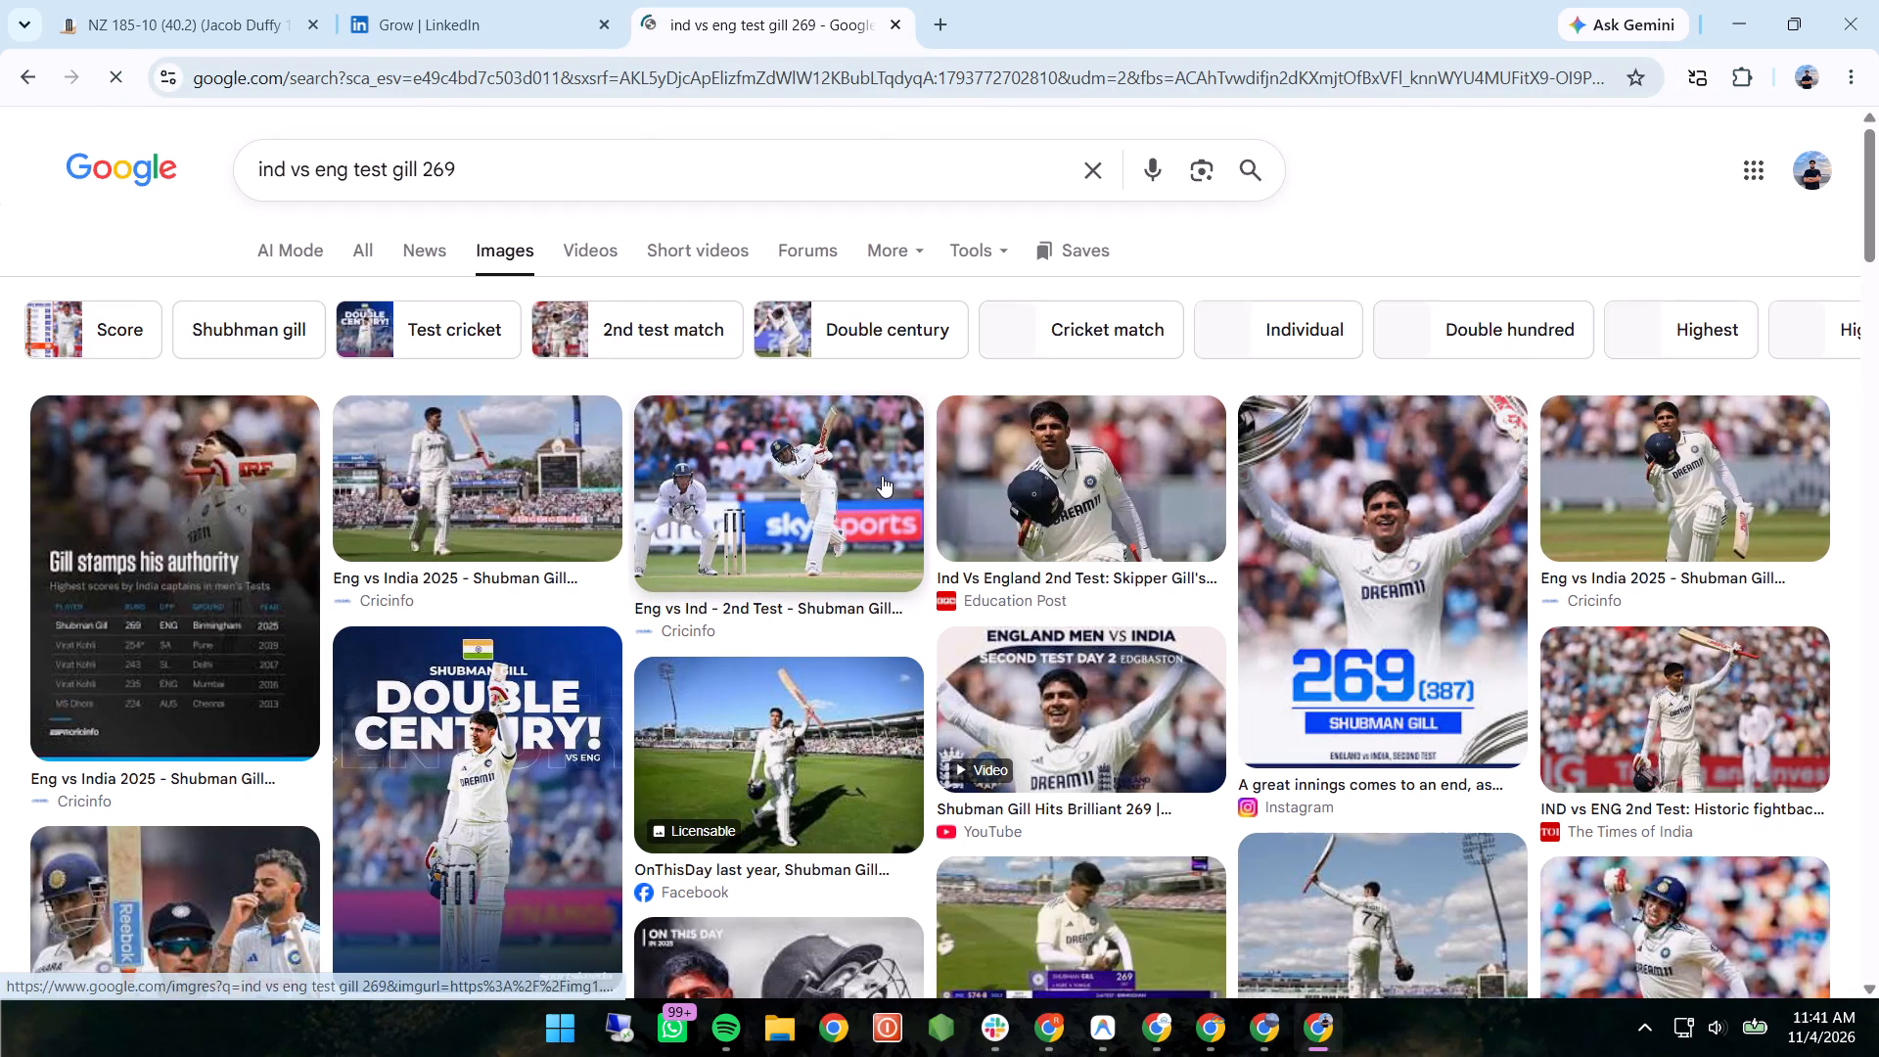
Look through the image results for photos of Shubman Gill's 269 innings against England.
{"action": "scroll", "coordinate": [882, 476], "scroll_direction": "down", "scroll_amount": 2}
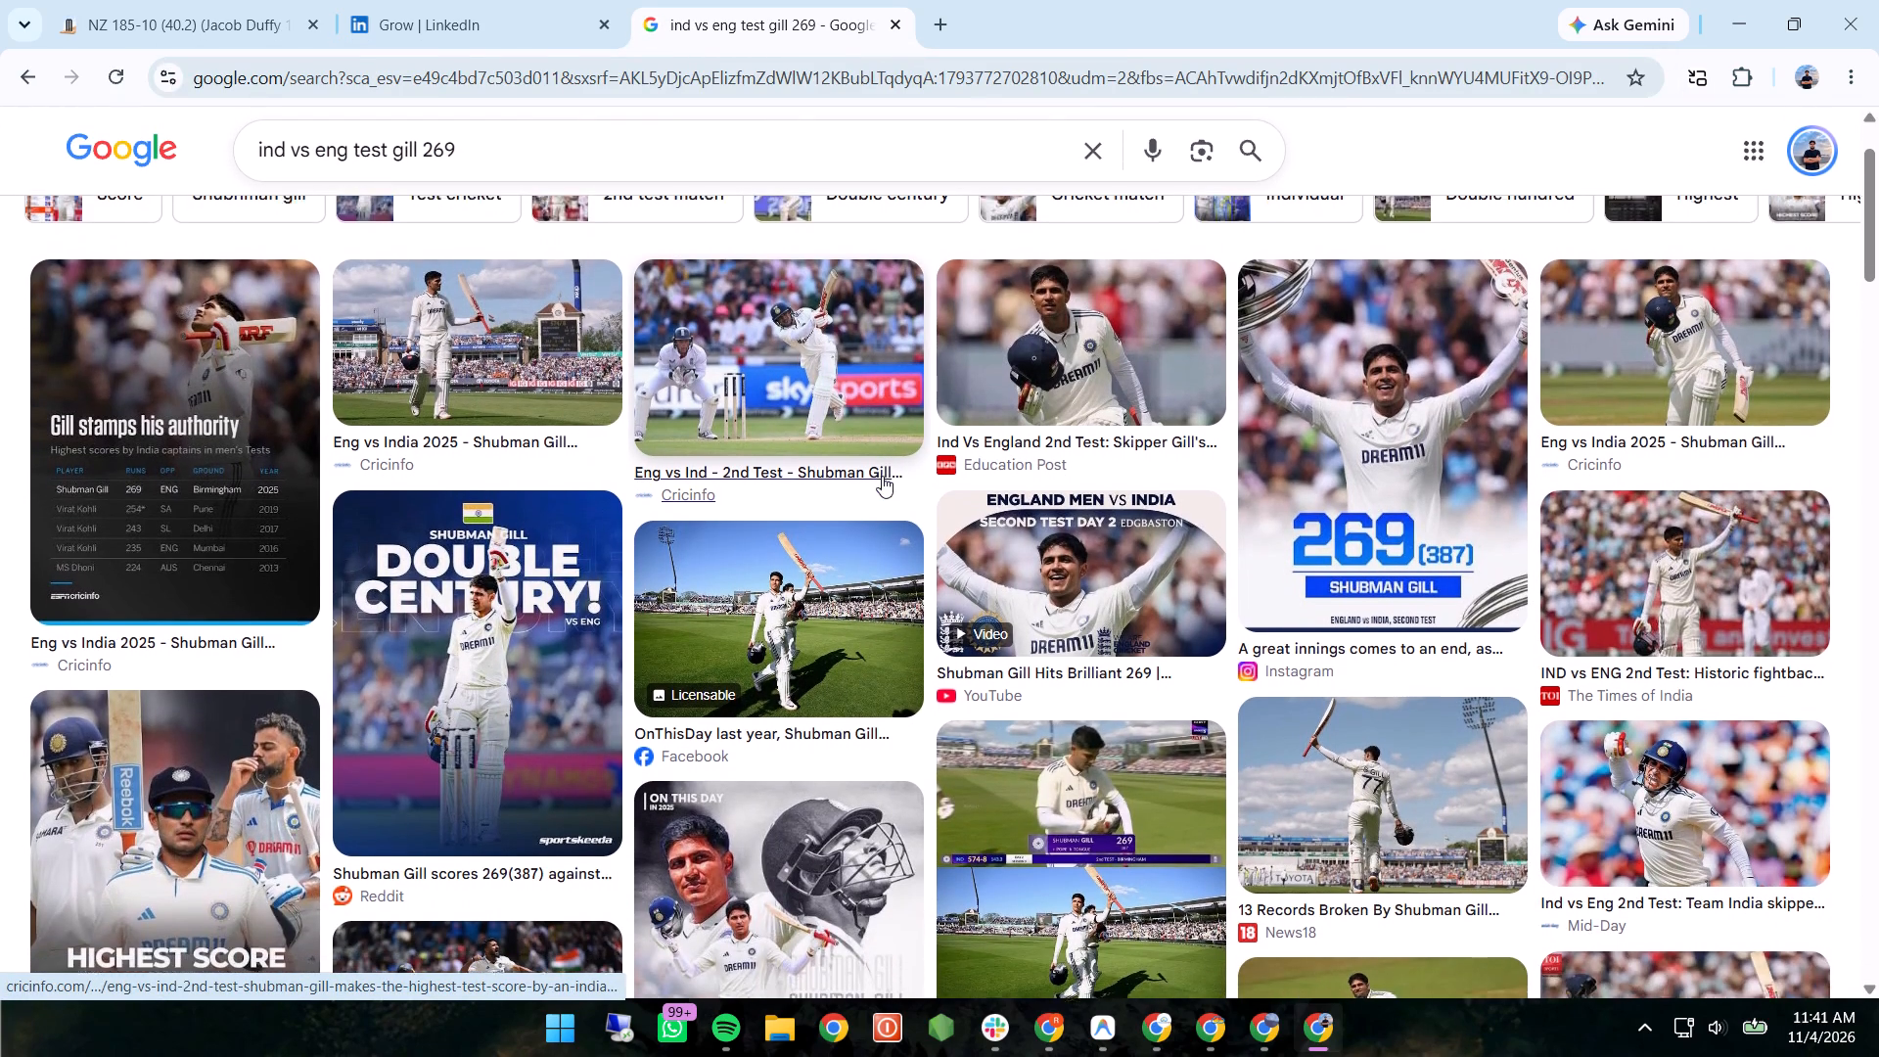
{"action": "scroll", "coordinate": [882, 476], "scroll_direction": "down", "scroll_amount": 2}
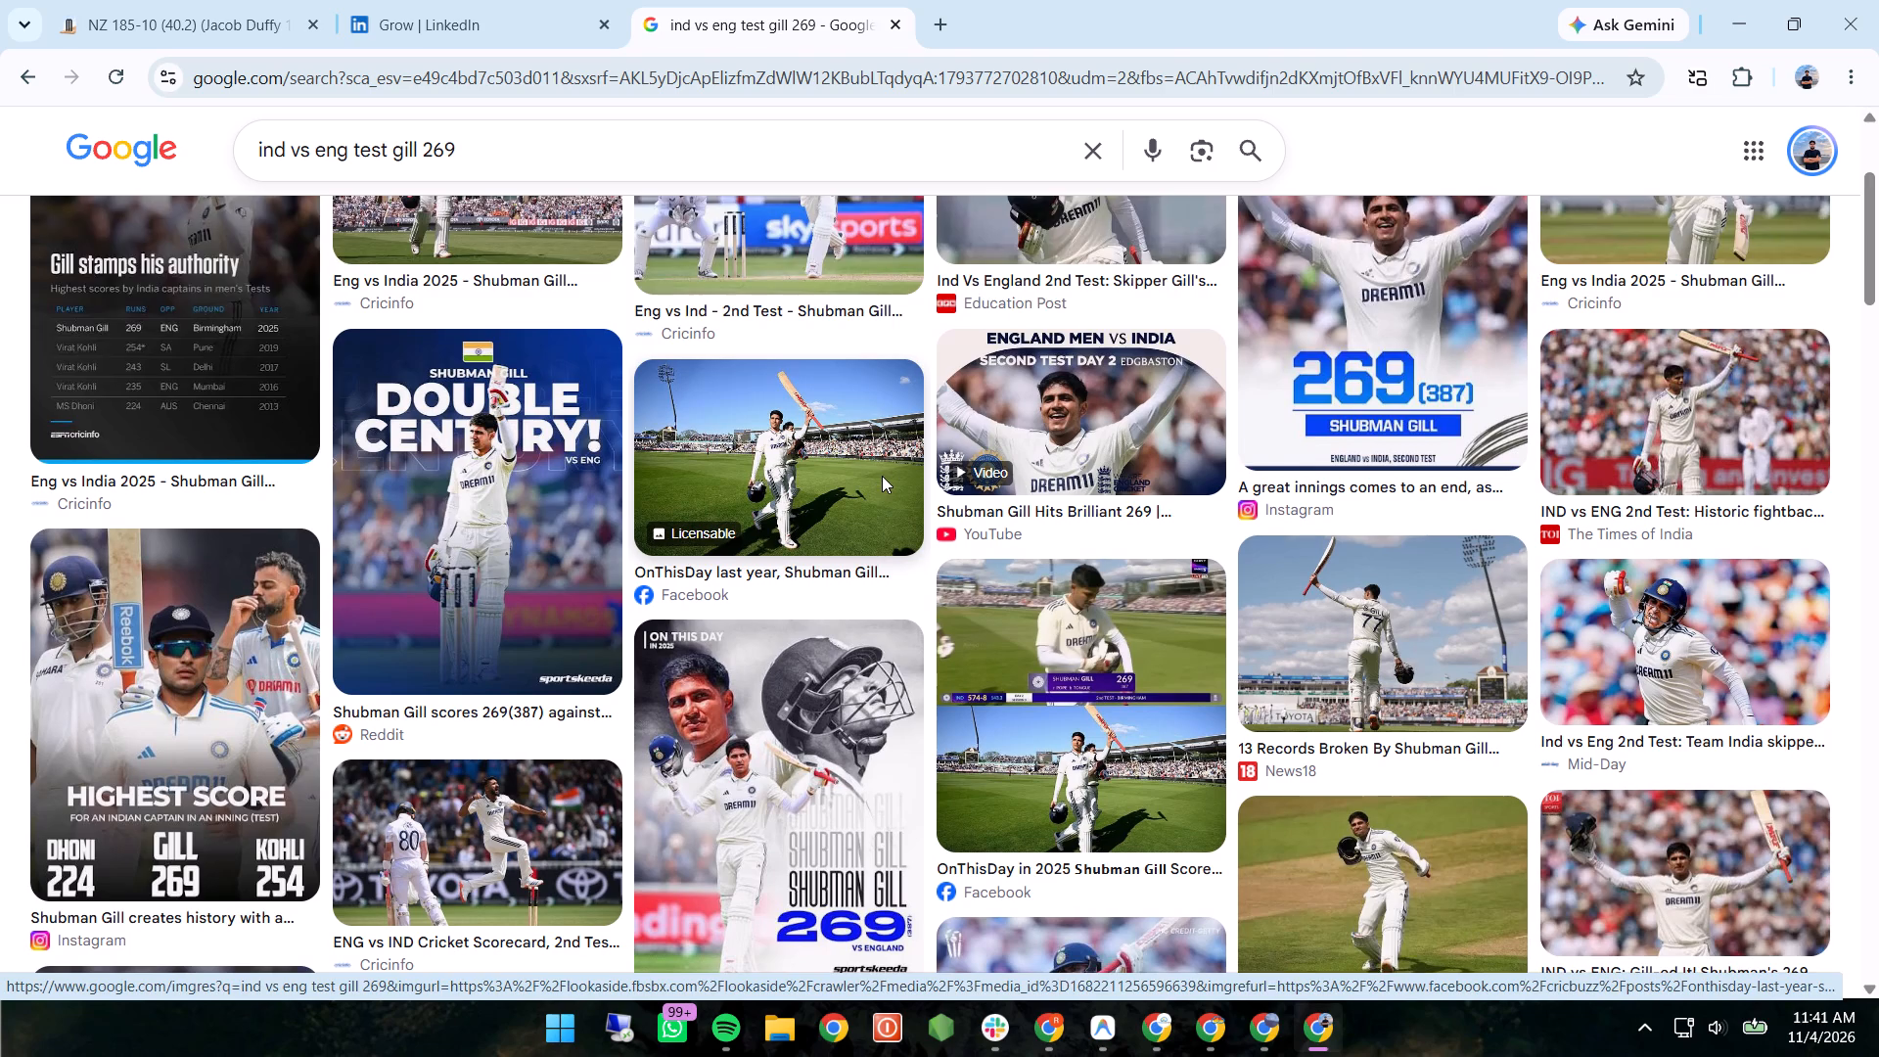
{"action": "scroll", "coordinate": [882, 476], "scroll_direction": "down", "scroll_amount": 2}
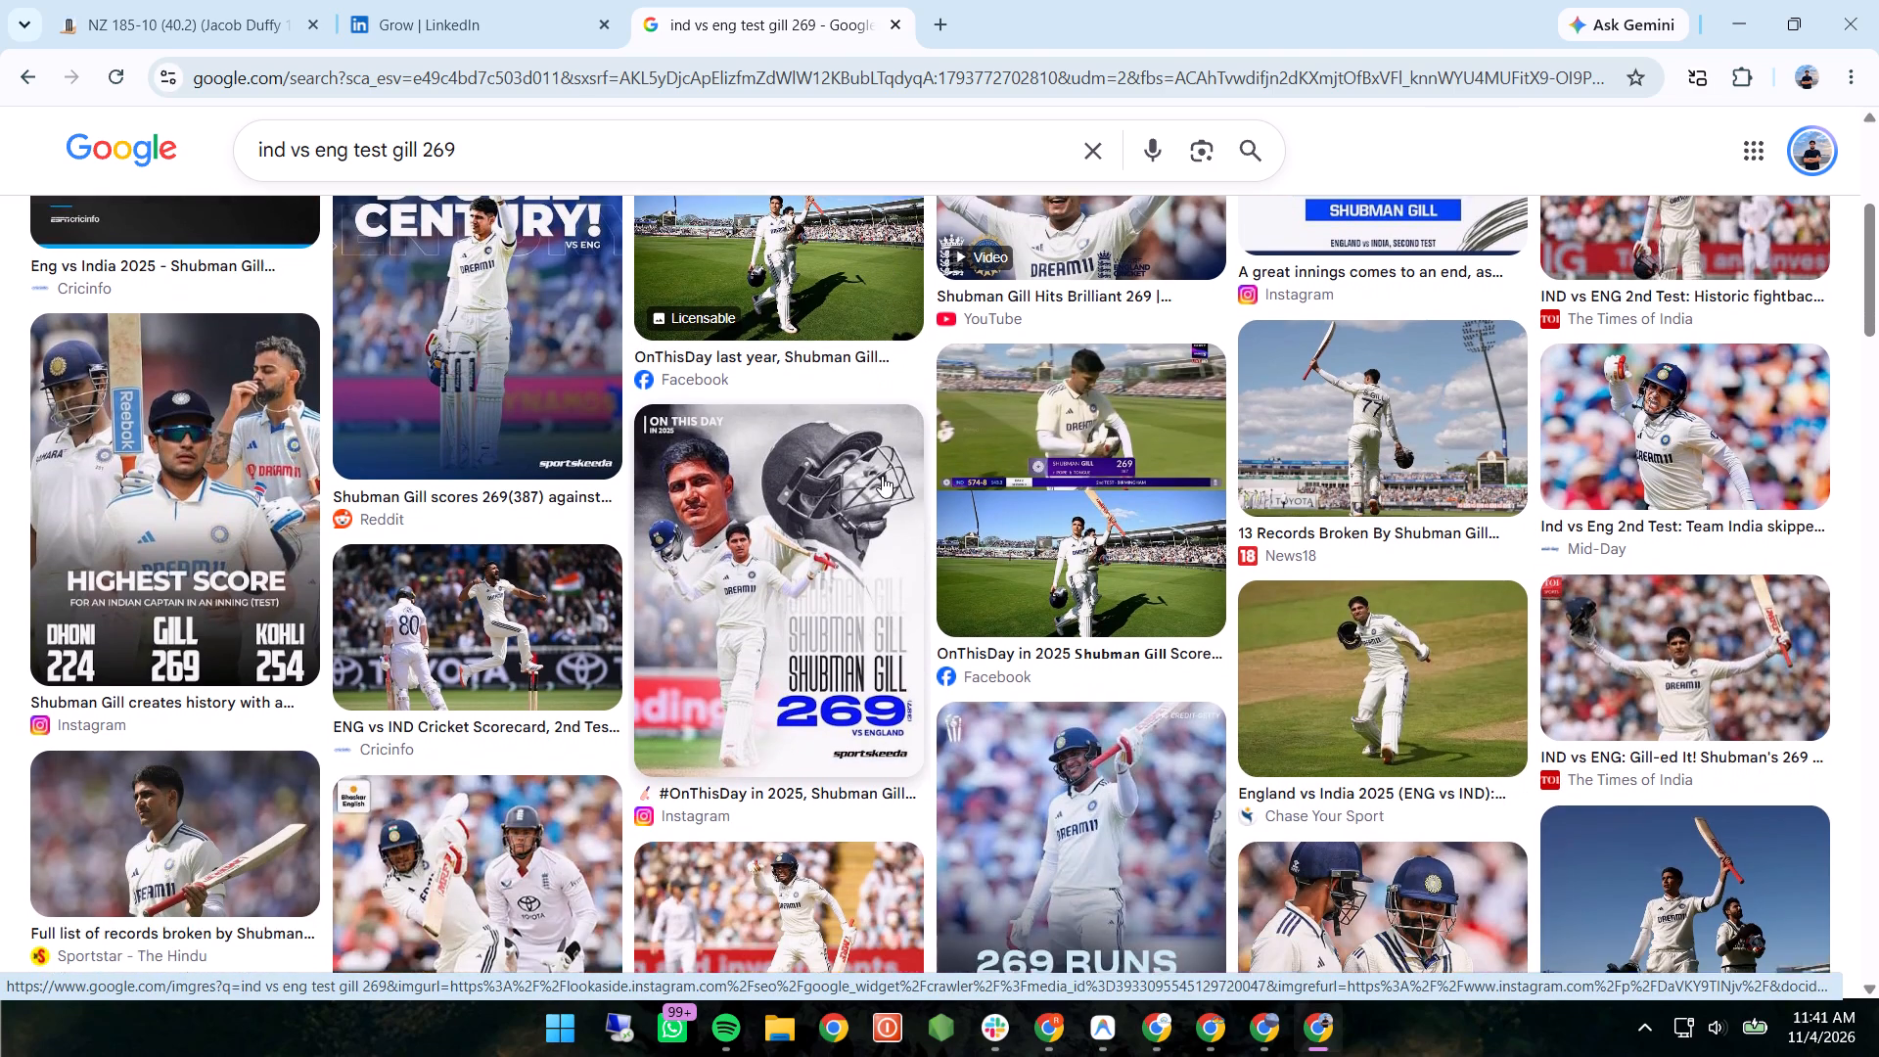
{"action": "scroll", "coordinate": [882, 476], "scroll_direction": "down", "scroll_amount": 3}
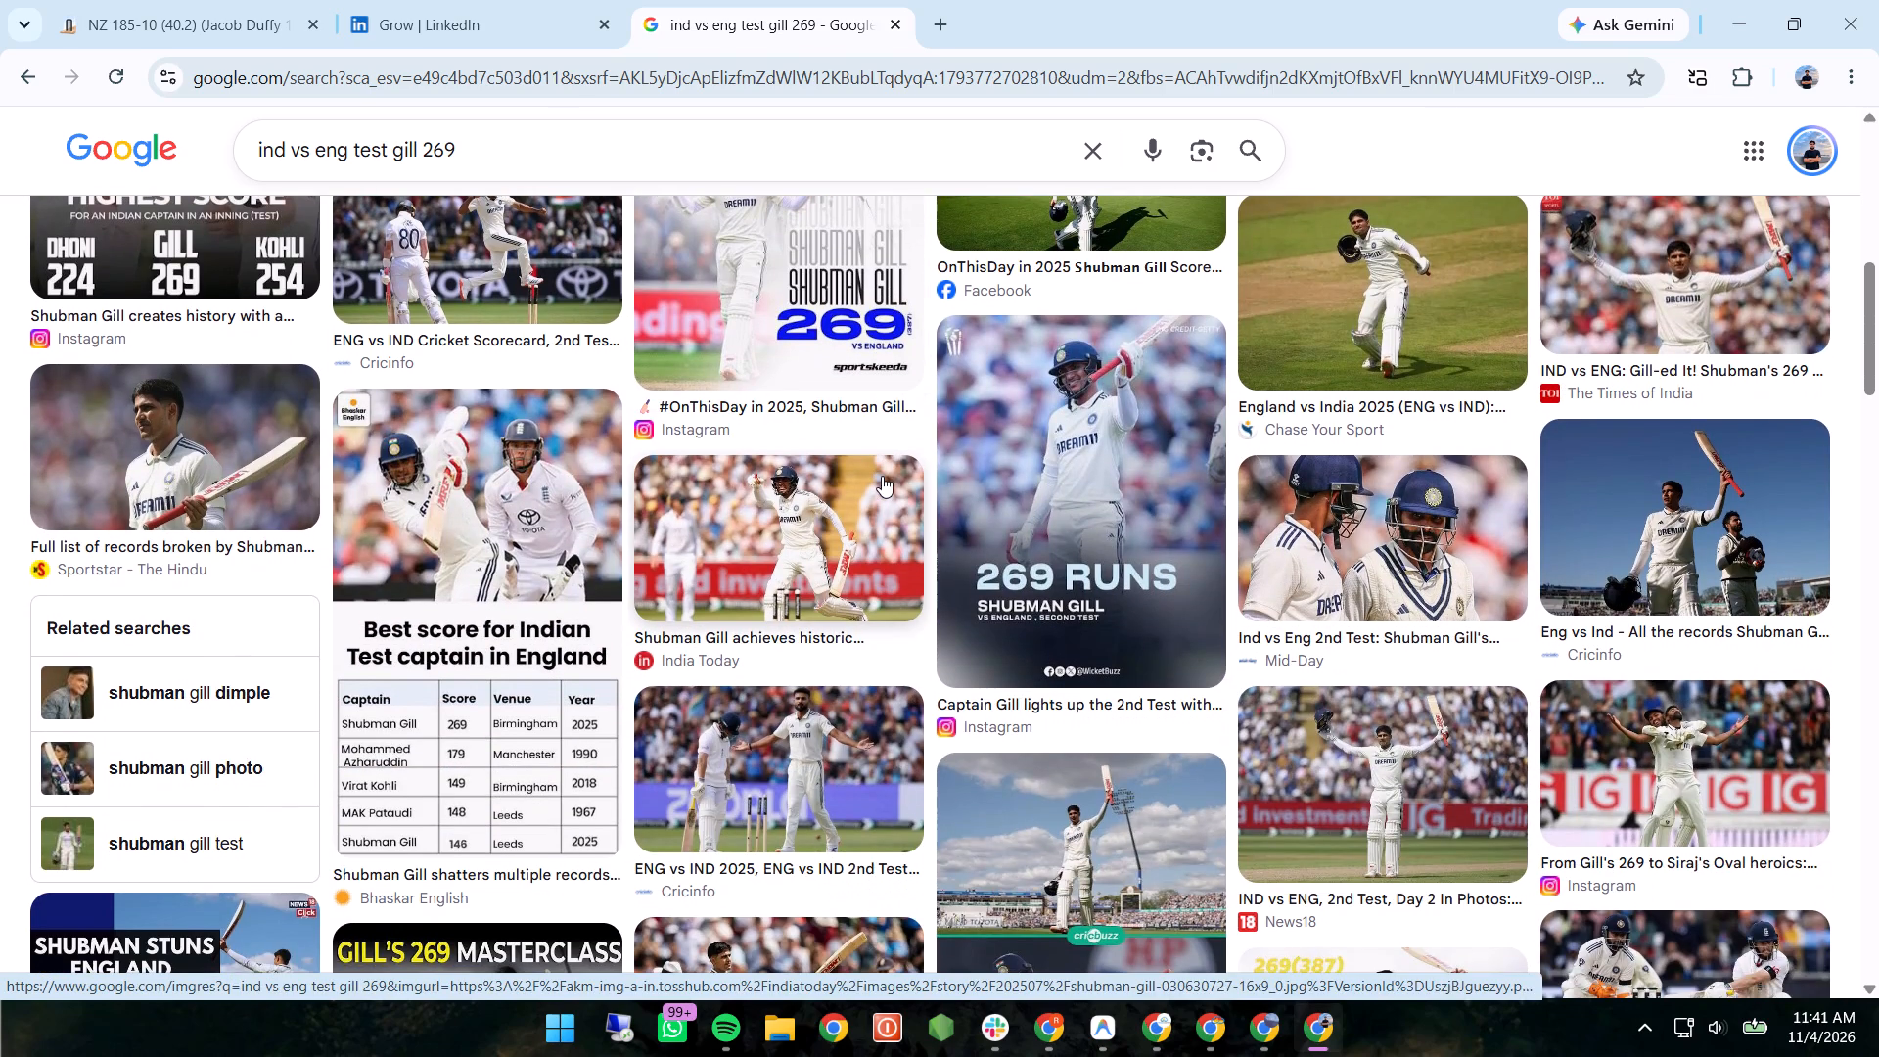
{"action": "scroll", "coordinate": [882, 476], "scroll_direction": "down", "scroll_amount": 3}
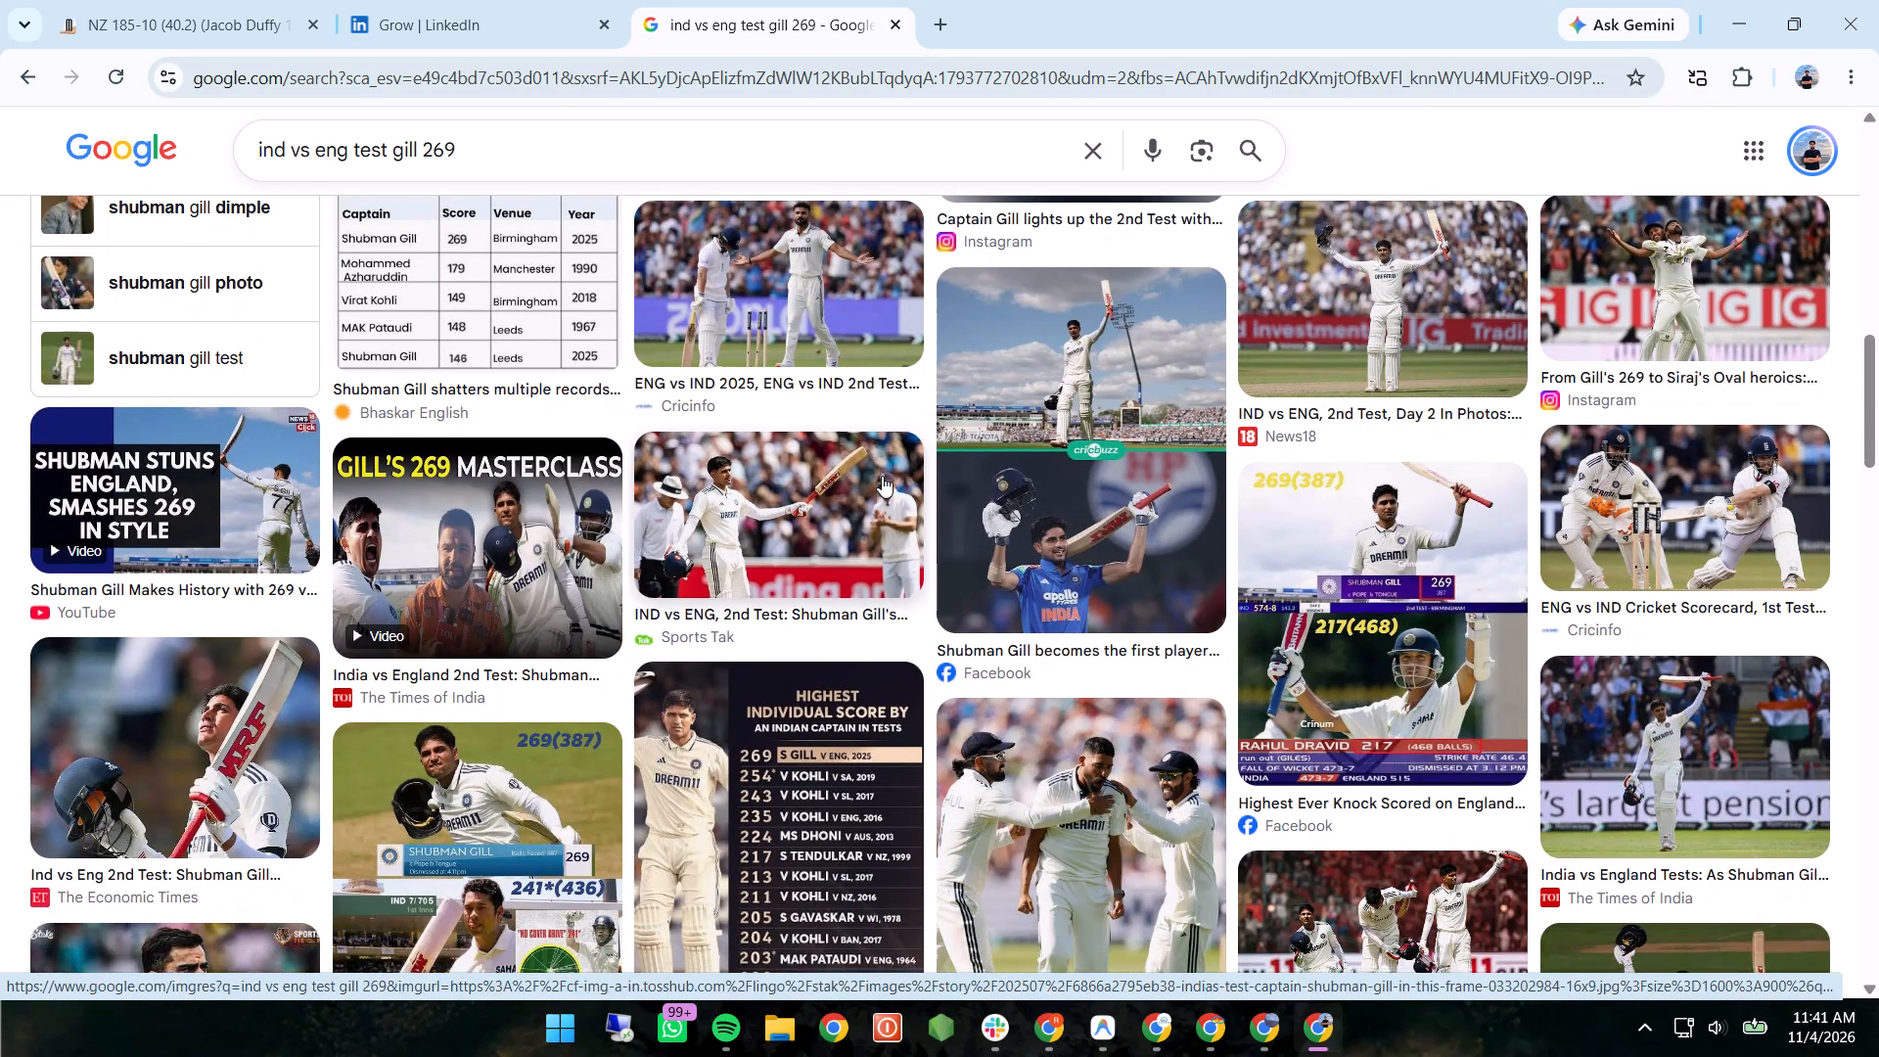
{"action": "scroll", "coordinate": [882, 476], "scroll_direction": "down", "scroll_amount": 3}
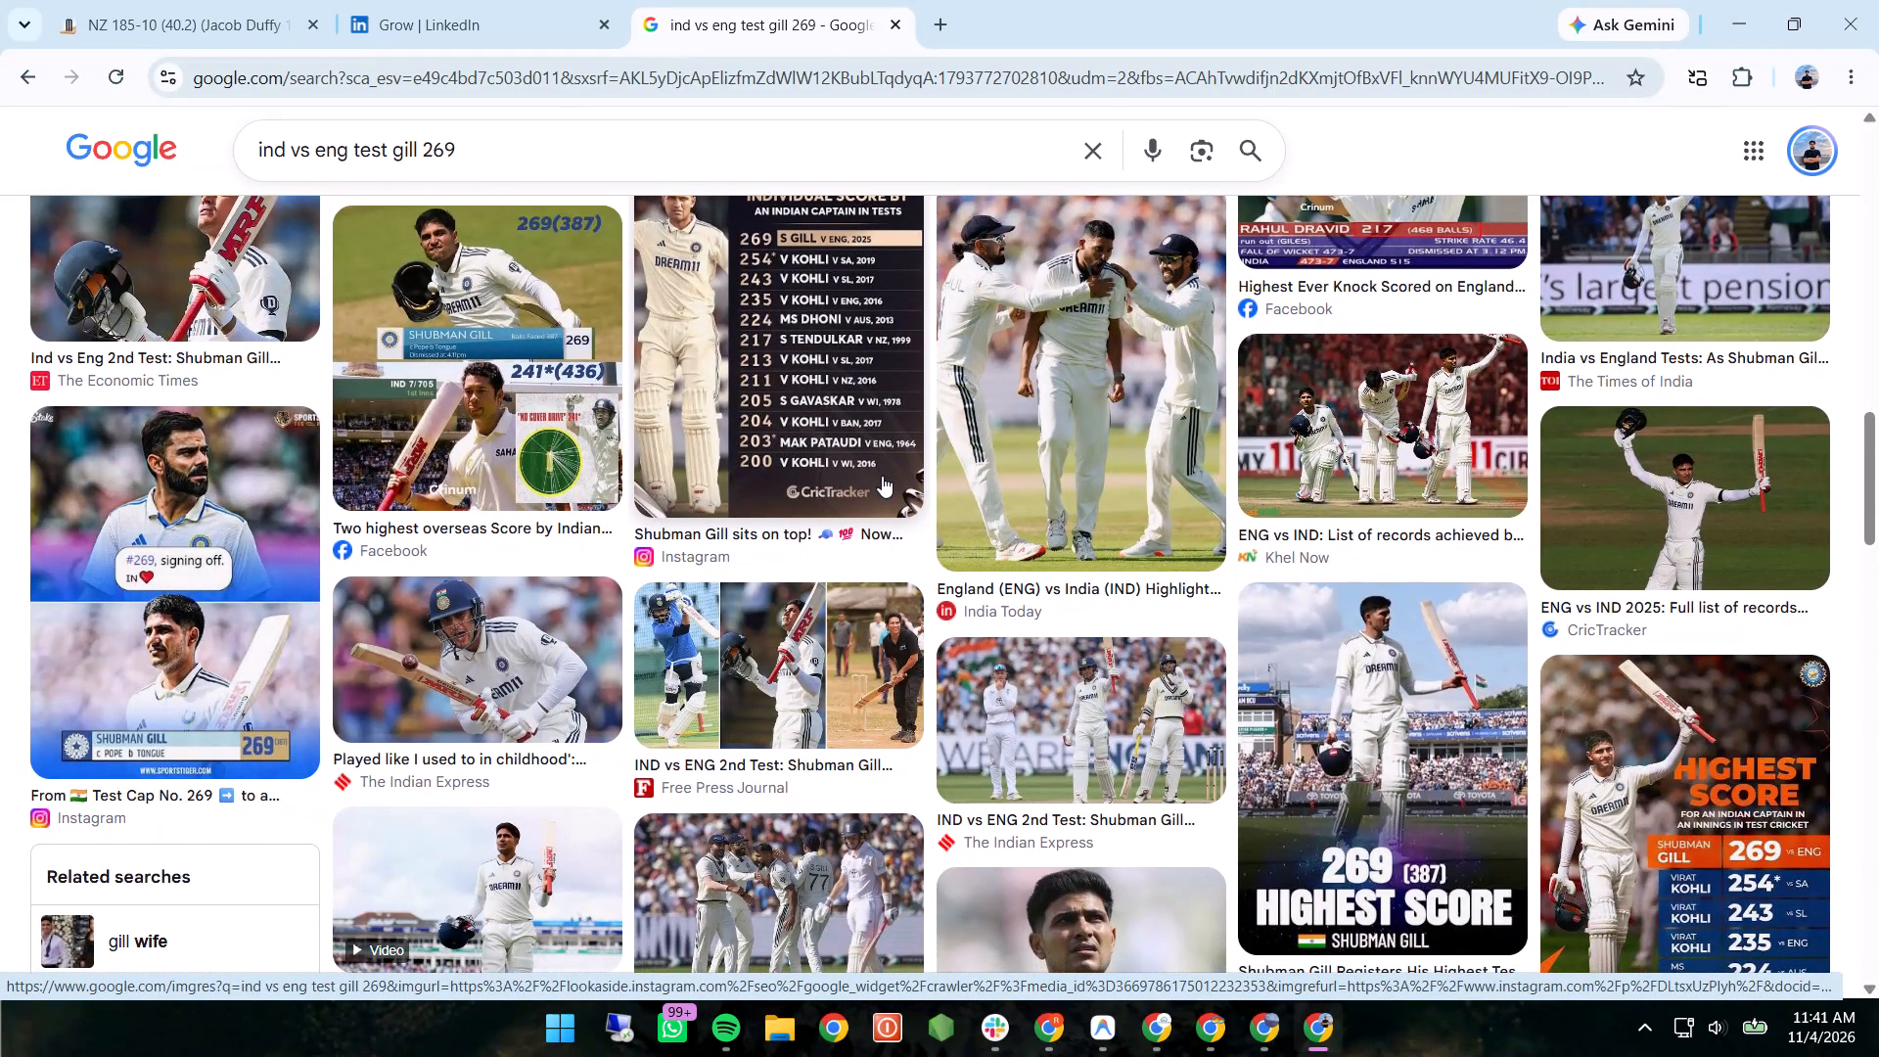
{"action": "scroll", "coordinate": [882, 476], "scroll_direction": "down", "scroll_amount": 4}
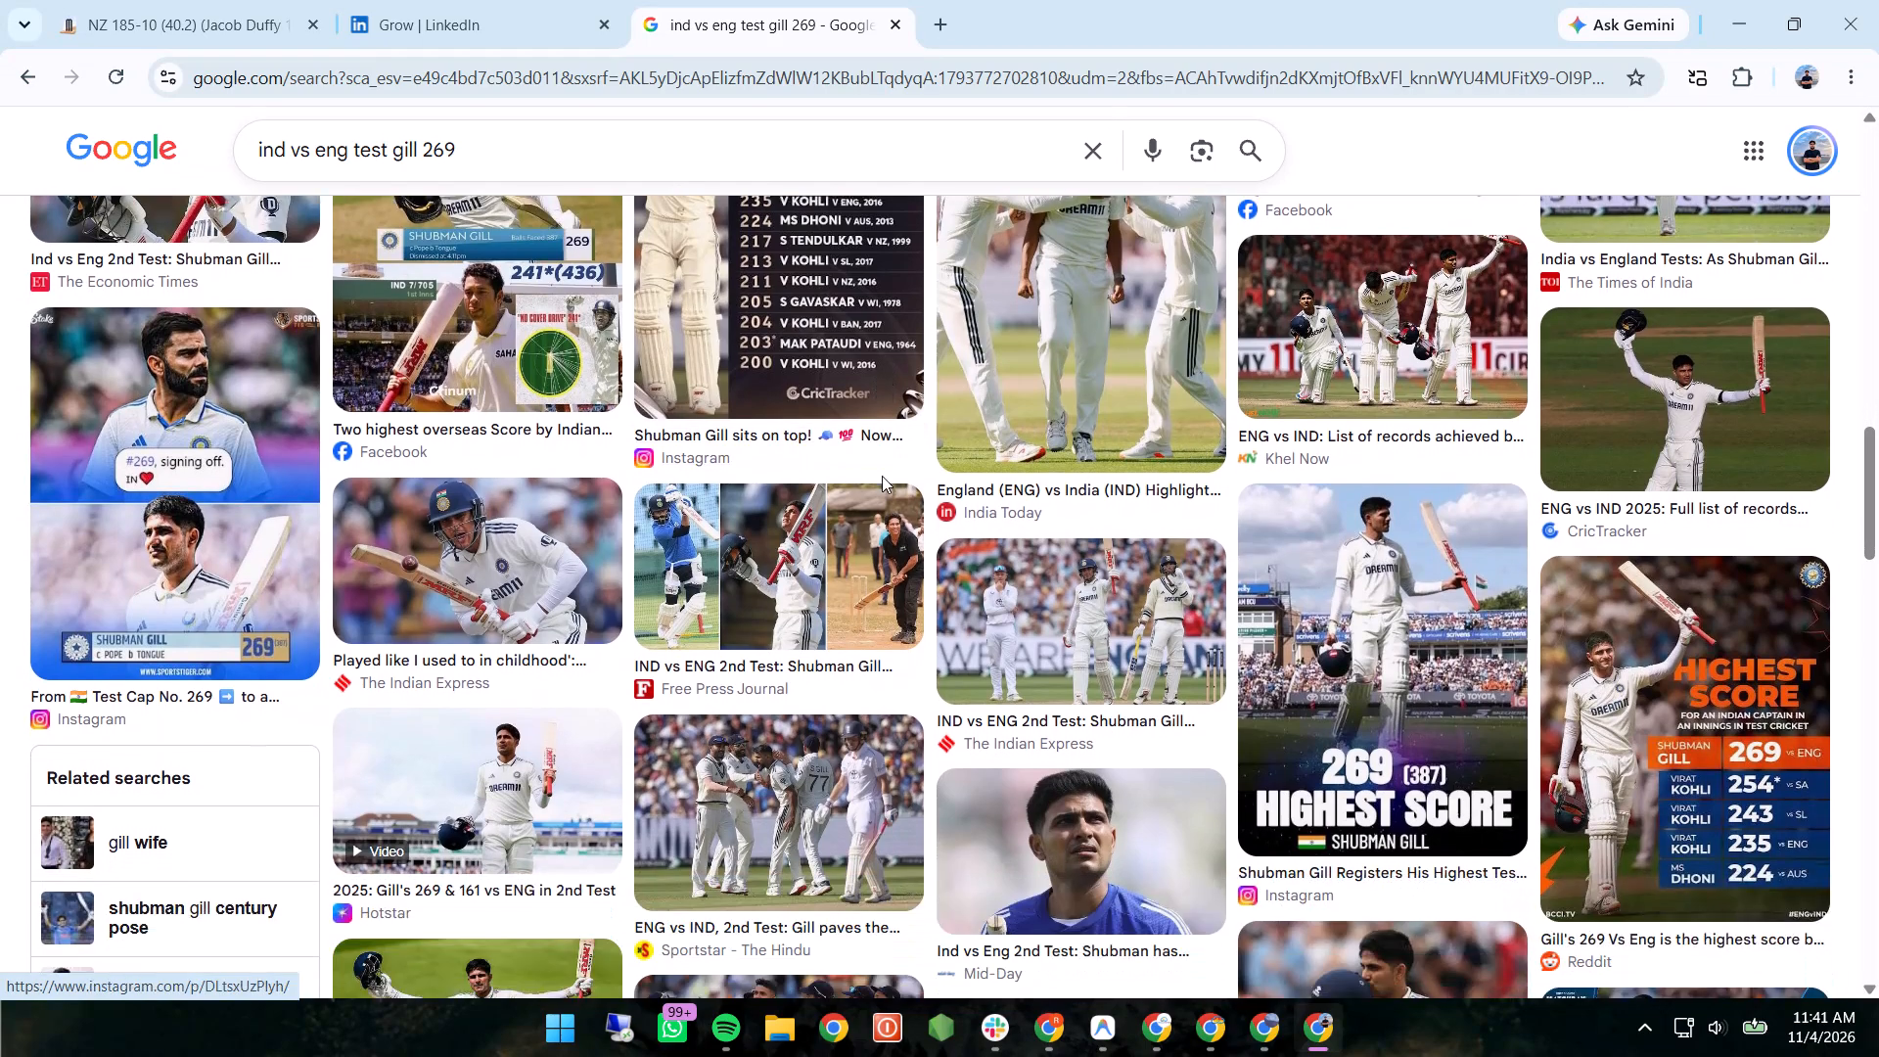
{"action": "scroll", "coordinate": [882, 476], "scroll_direction": "down", "scroll_amount": 1}
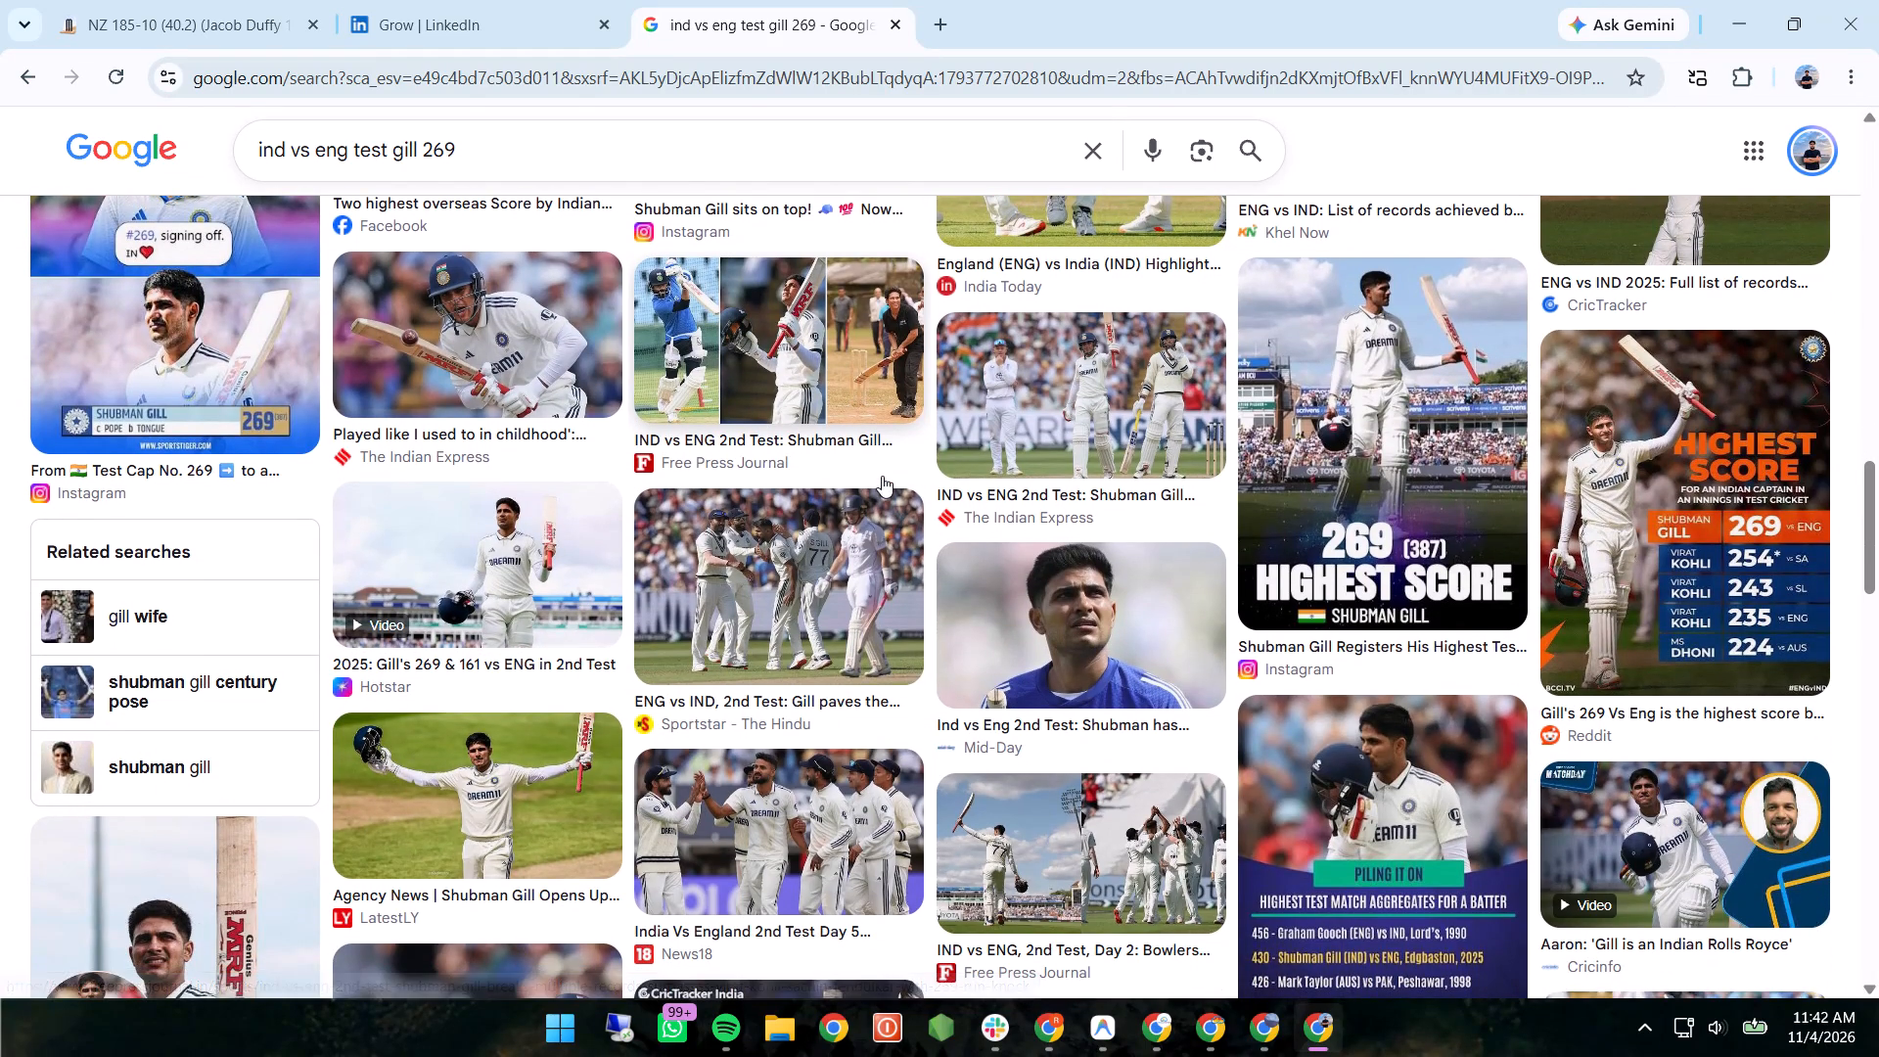
{"action": "scroll", "coordinate": [882, 476], "scroll_direction": "down", "scroll_amount": 1}
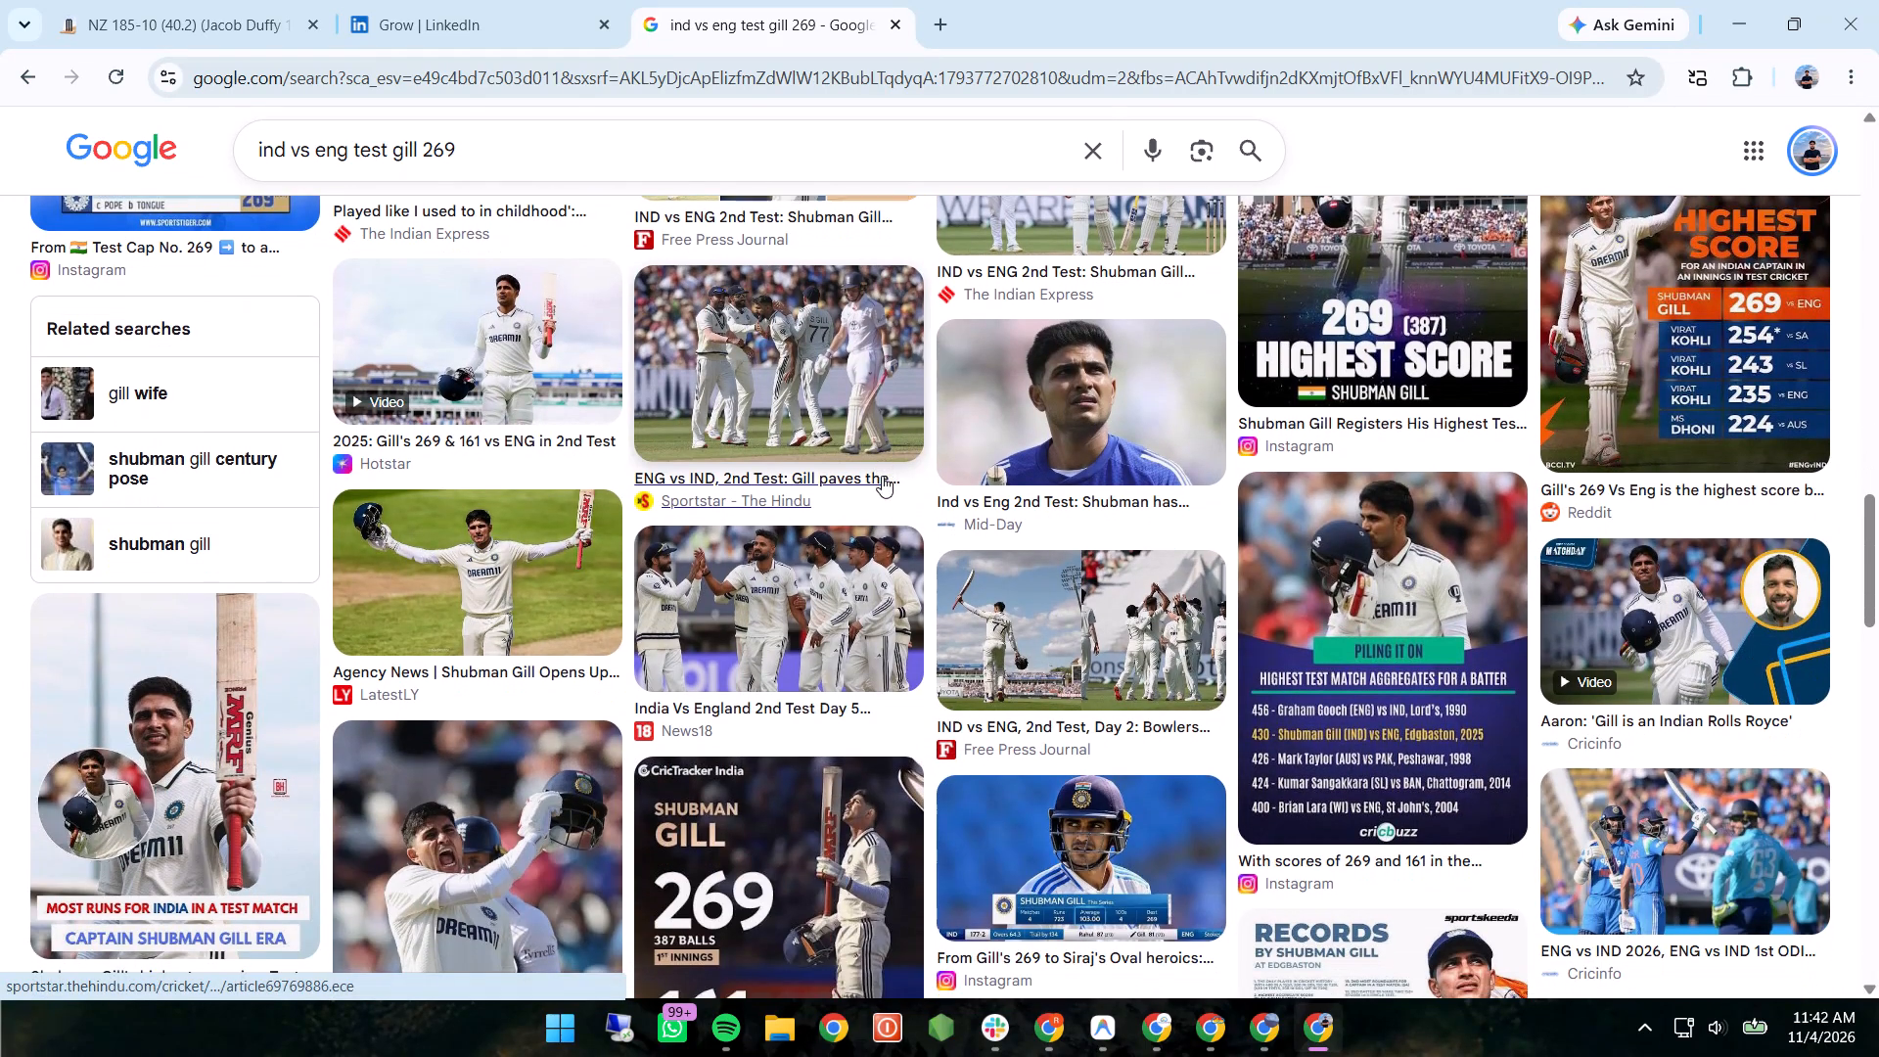
{"action": "scroll", "coordinate": [882, 476], "scroll_direction": "down", "scroll_amount": 2}
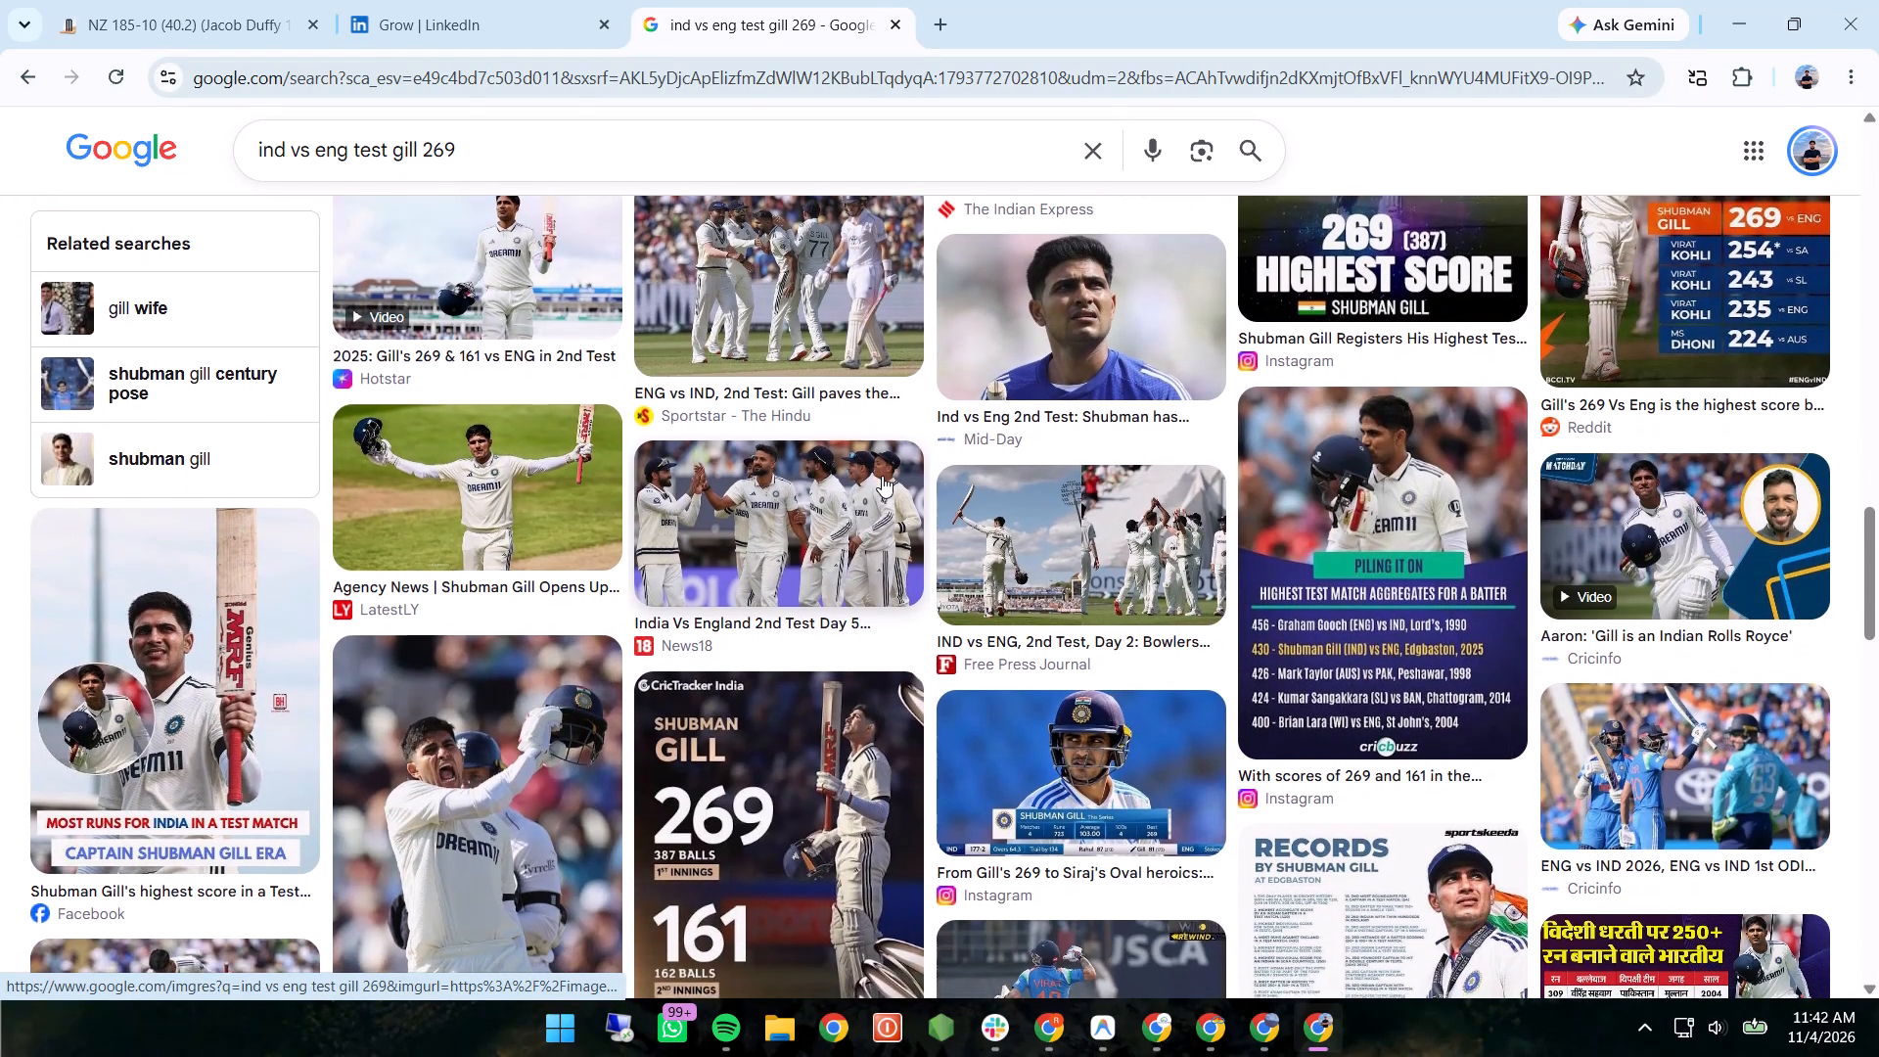
{"action": "scroll", "coordinate": [882, 476], "scroll_direction": "down", "scroll_amount": 4}
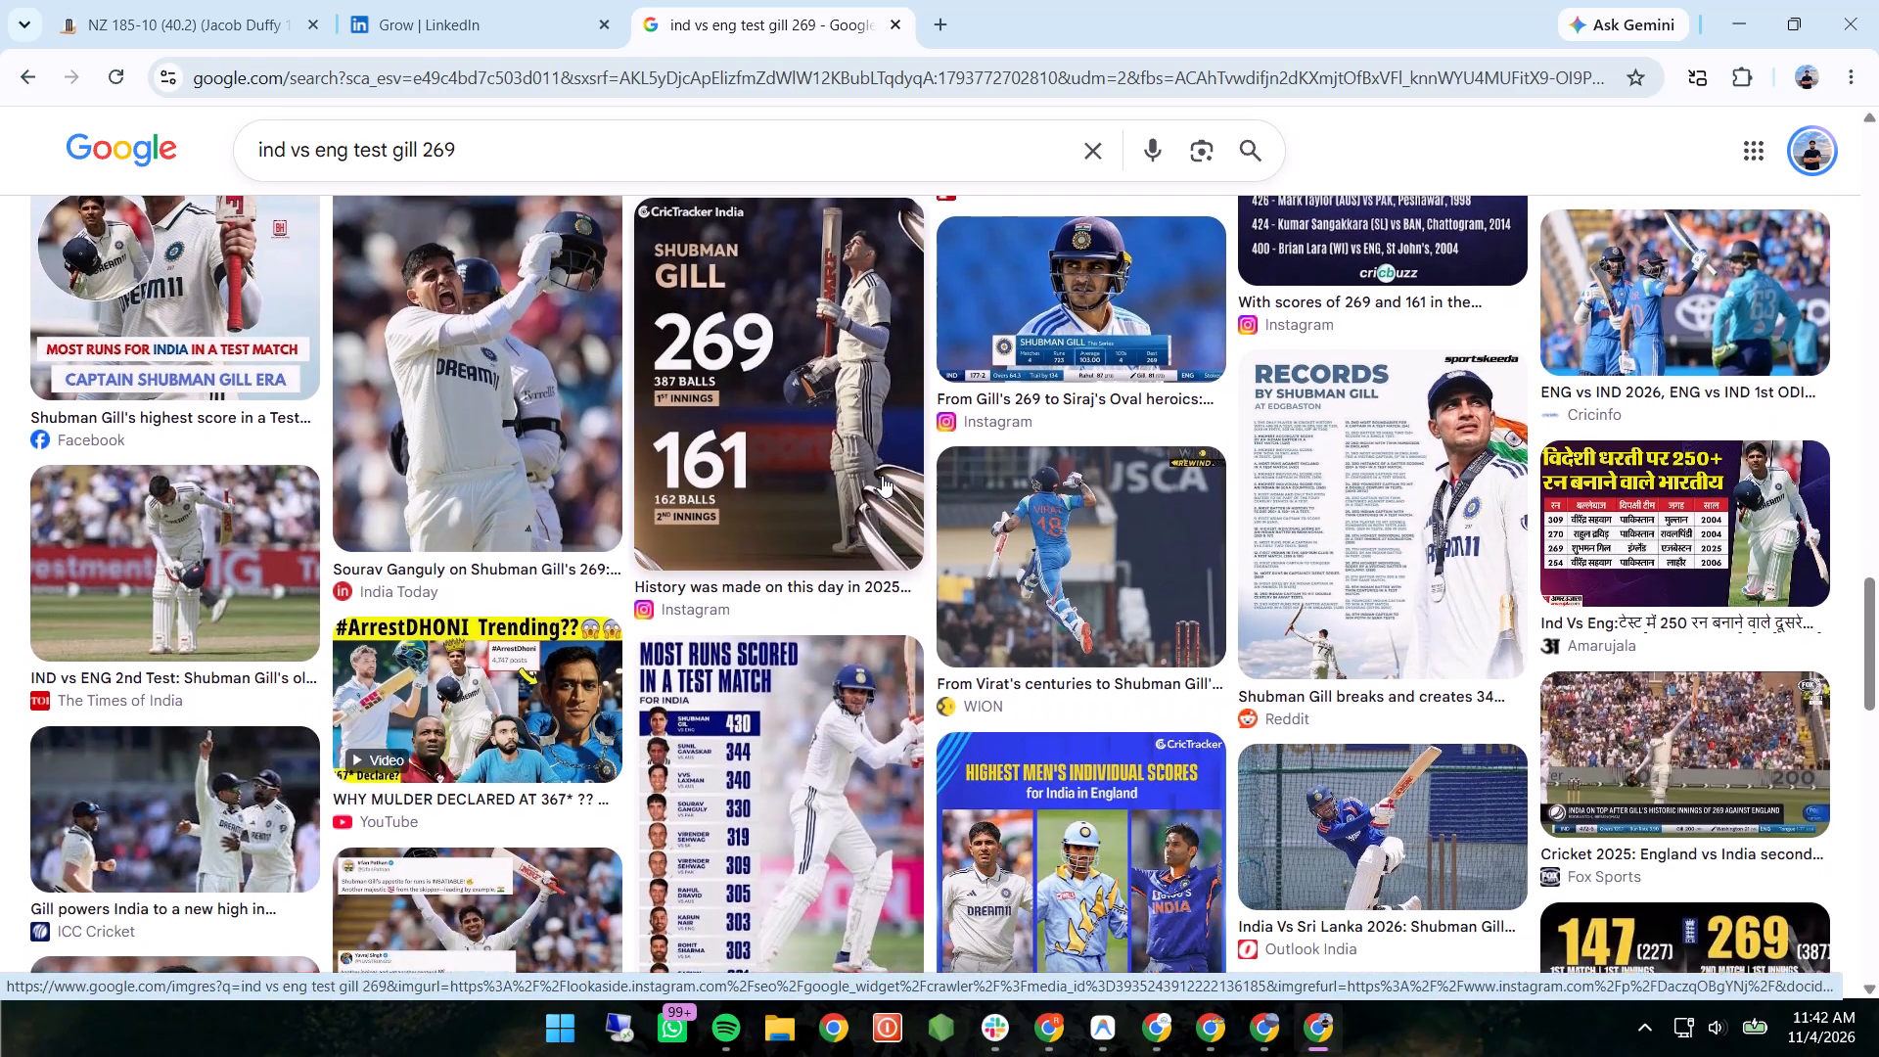
{"action": "scroll", "coordinate": [882, 476], "scroll_direction": "down", "scroll_amount": 2}
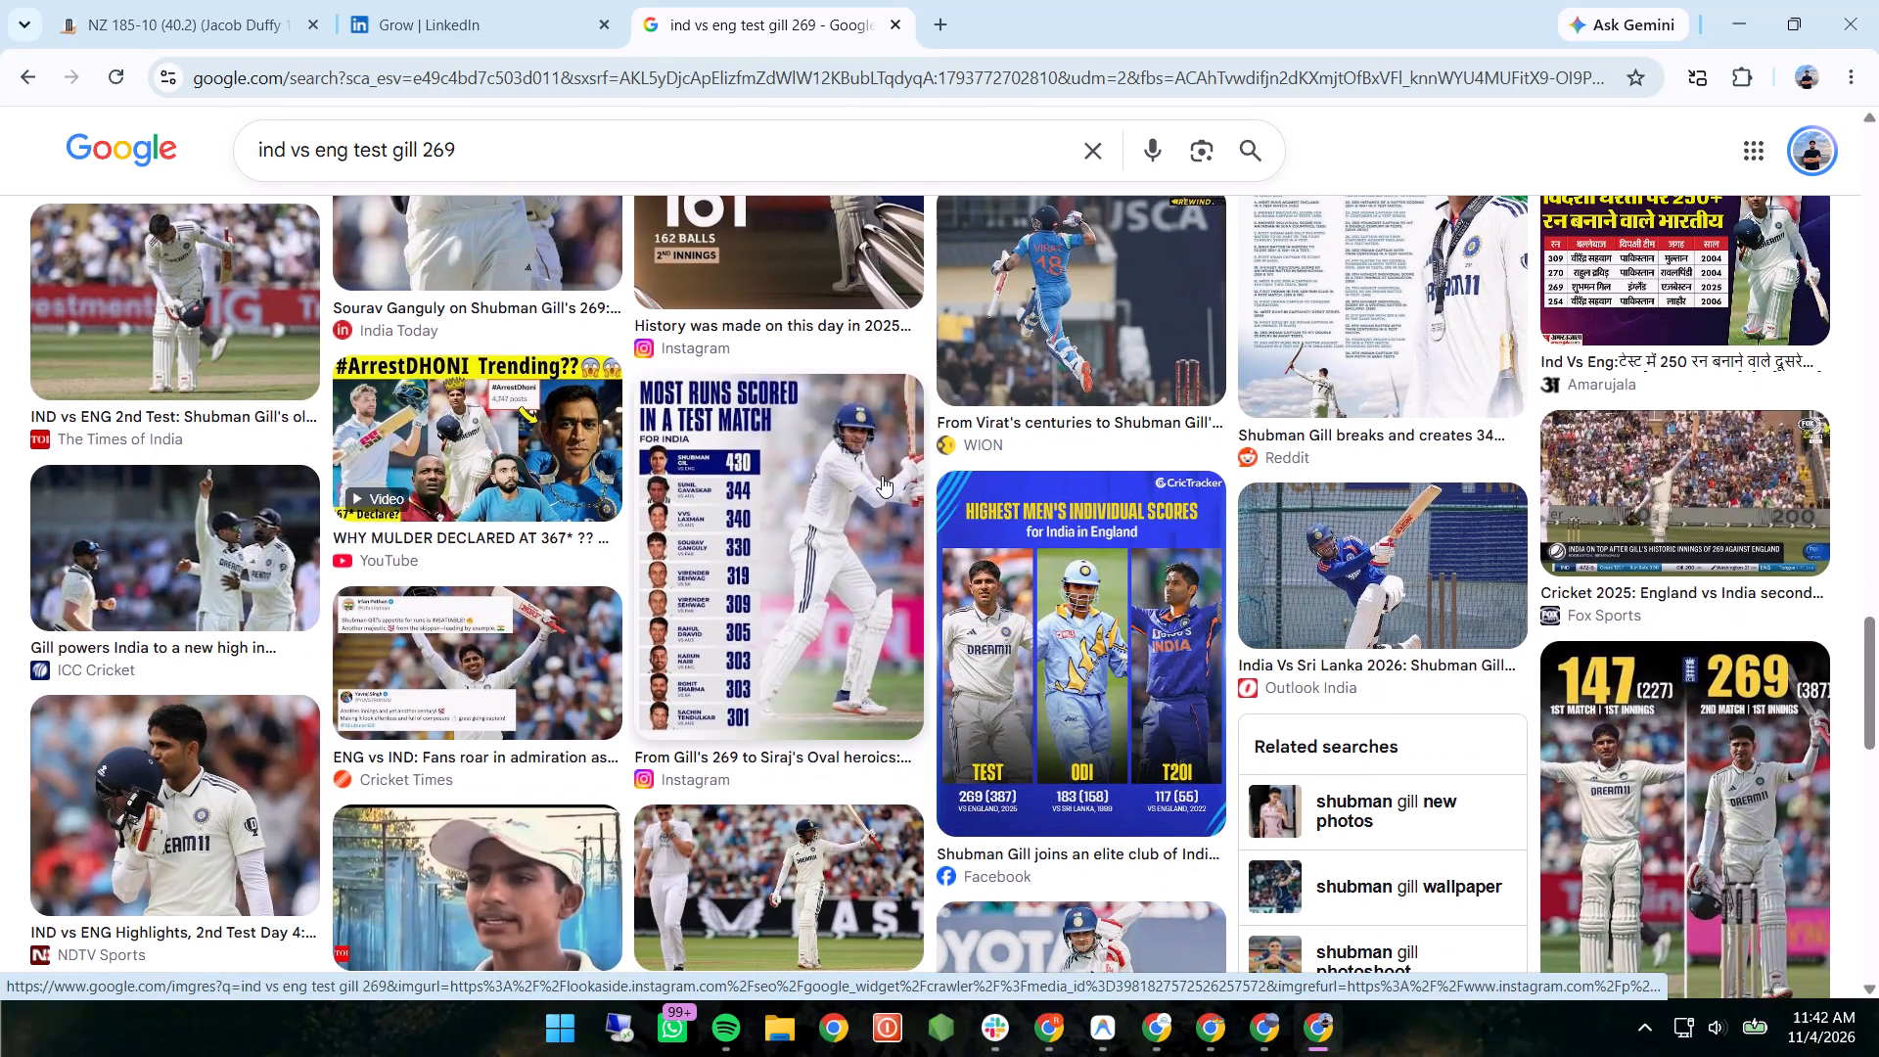
{"action": "scroll", "coordinate": [882, 476], "scroll_direction": "down", "scroll_amount": 1}
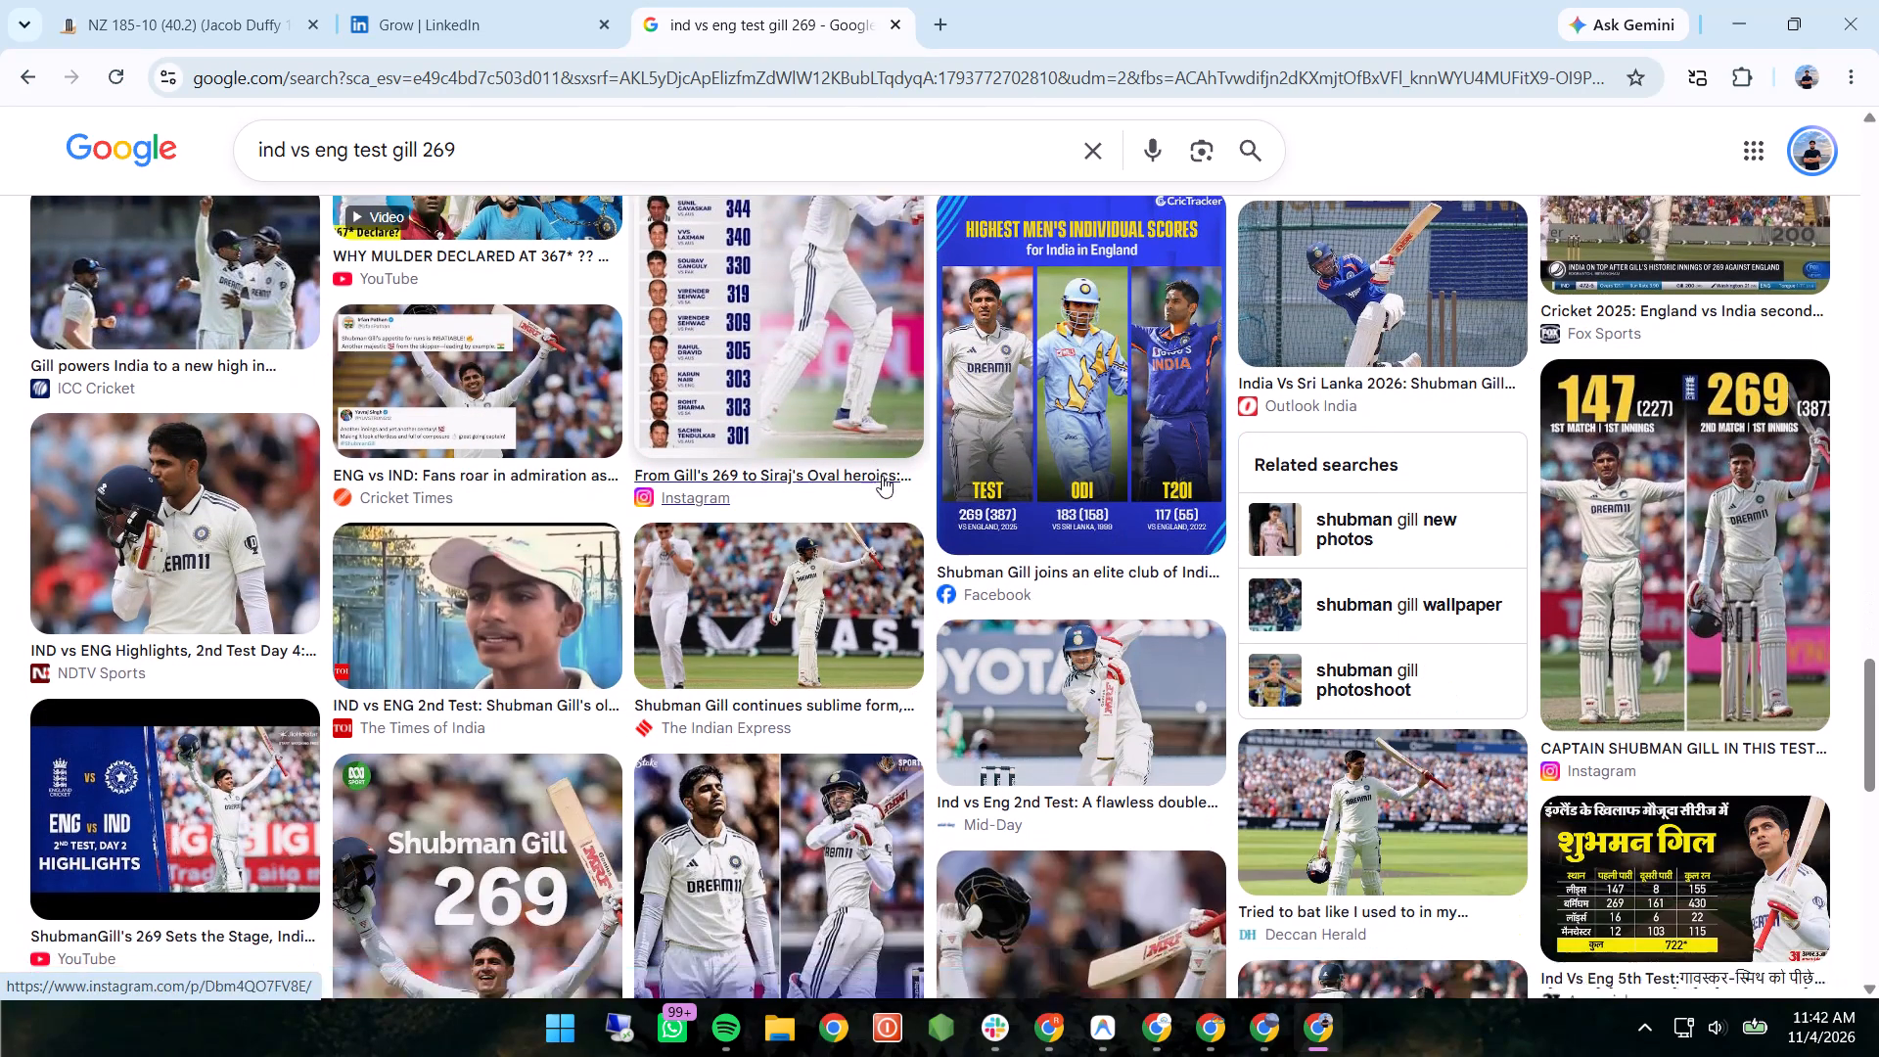
{"action": "scroll", "coordinate": [882, 476], "scroll_direction": "down", "scroll_amount": 4}
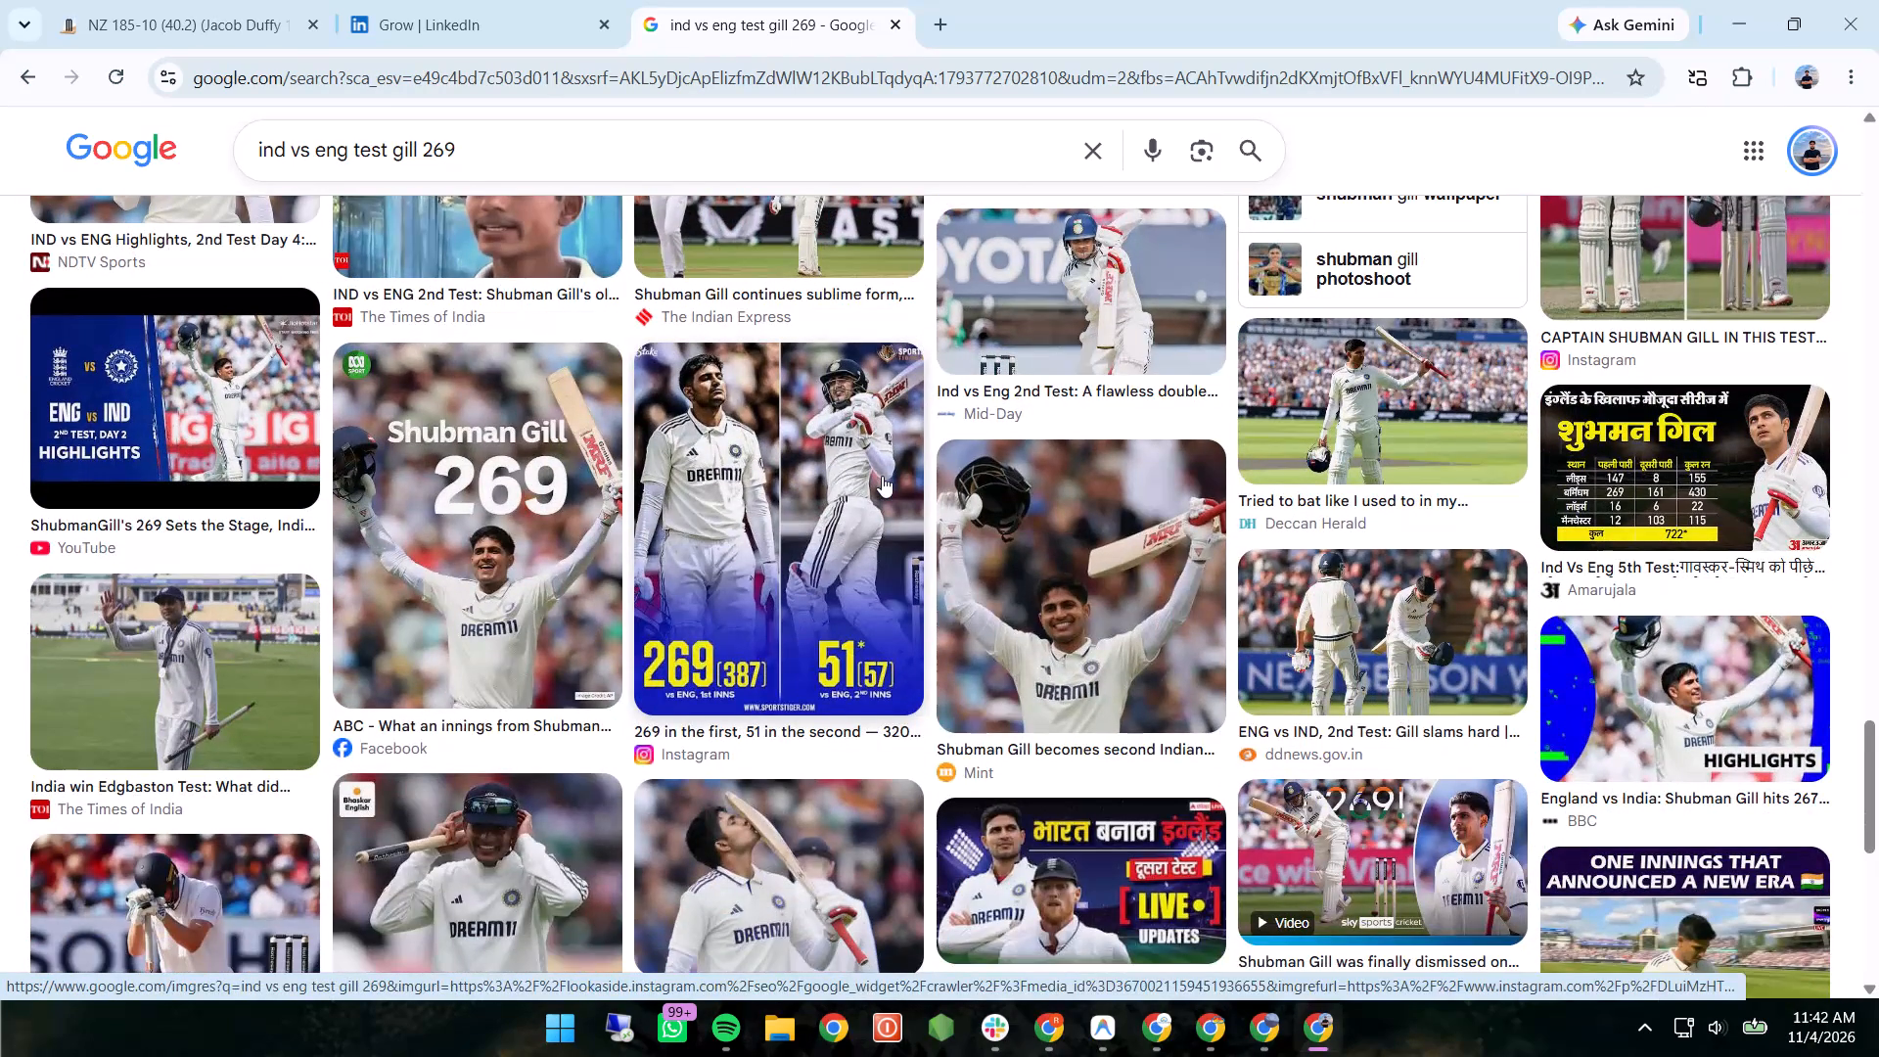
{"action": "scroll", "coordinate": [882, 476], "scroll_direction": "down", "scroll_amount": 2}
Change the image search to "ind vs eng test gill wearing red".
{"action": "scroll", "coordinate": [882, 476], "scroll_direction": "up", "scroll_amount": 5}
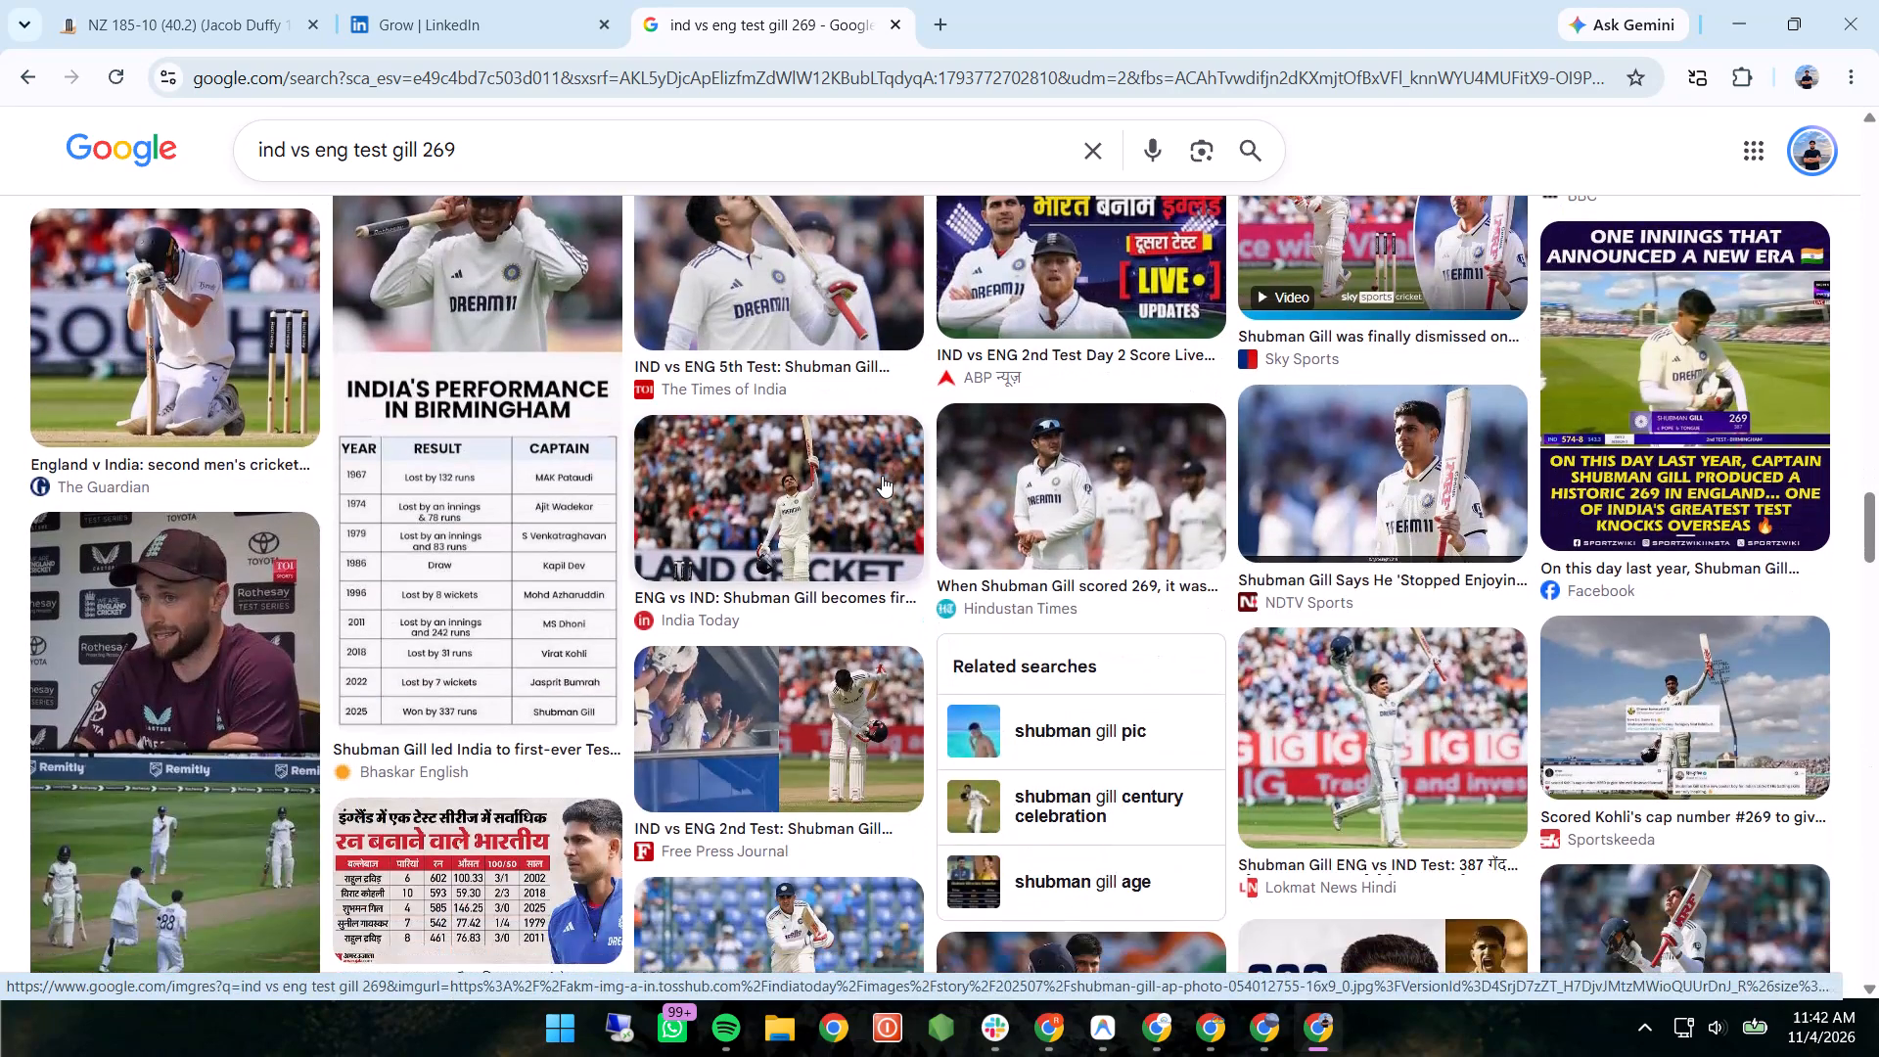
{"action": "scroll", "coordinate": [882, 476], "scroll_direction": "up", "scroll_amount": 8}
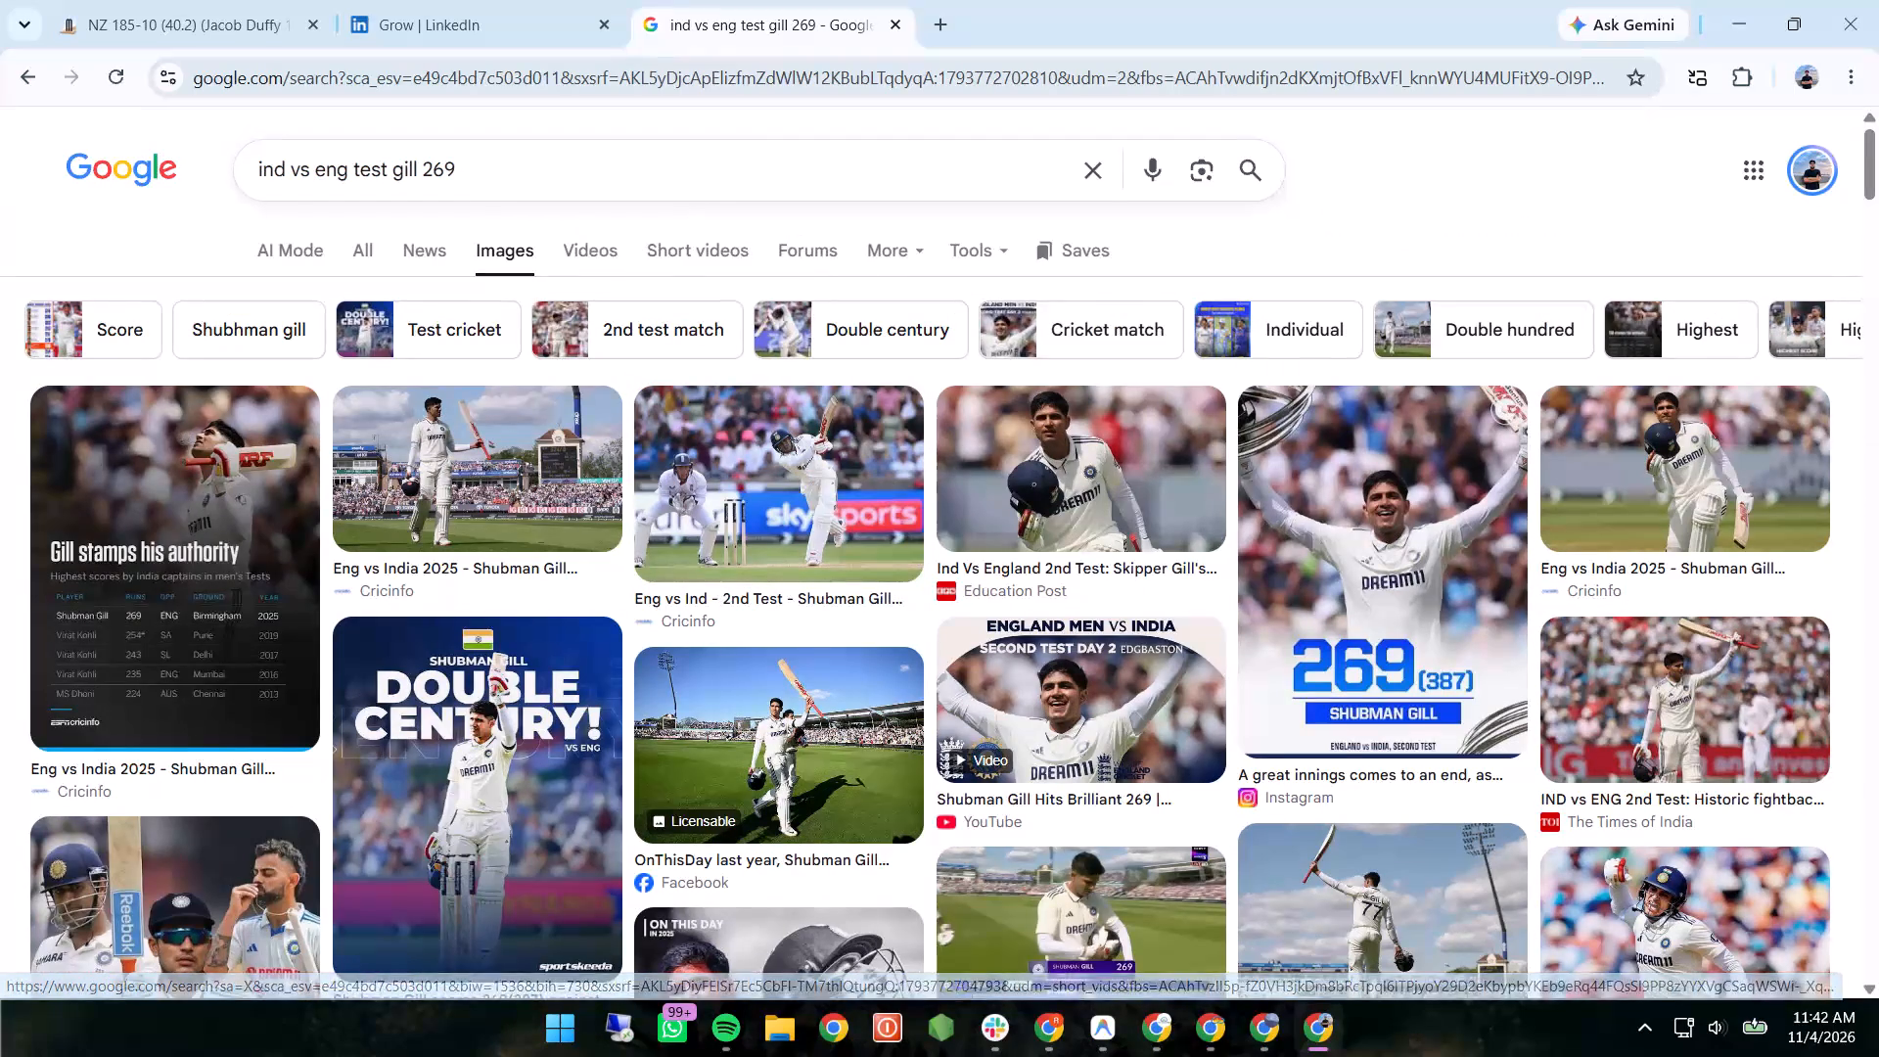
{"action": "left_click", "coordinate": [650, 167]}
{"action": "key", "text": "BackSpace"}
{"action": "key", "text": "BackSpace"}
{"action": "key", "text": "BackSpace"}
{"action": "key", "text": "BackSpace"}
{"action": "key", "text": "space"}
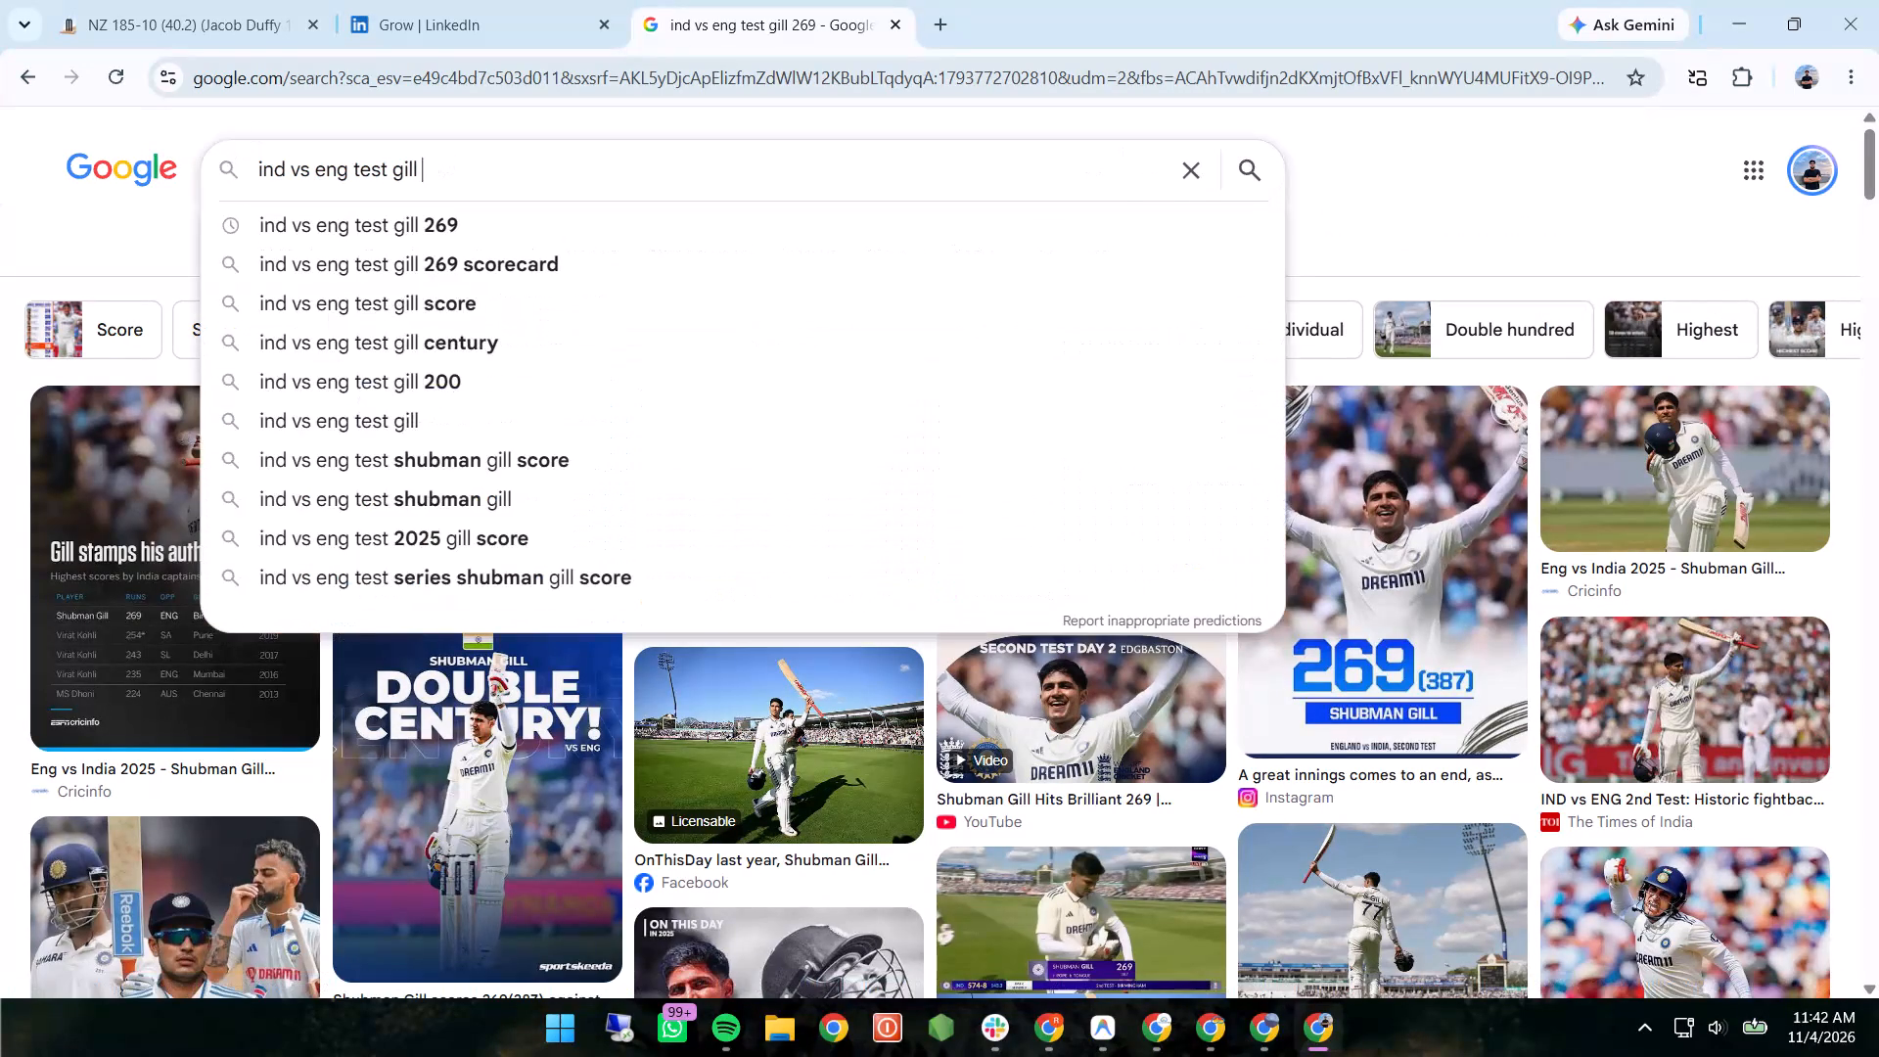
{"action": "type", "text": "weari"}
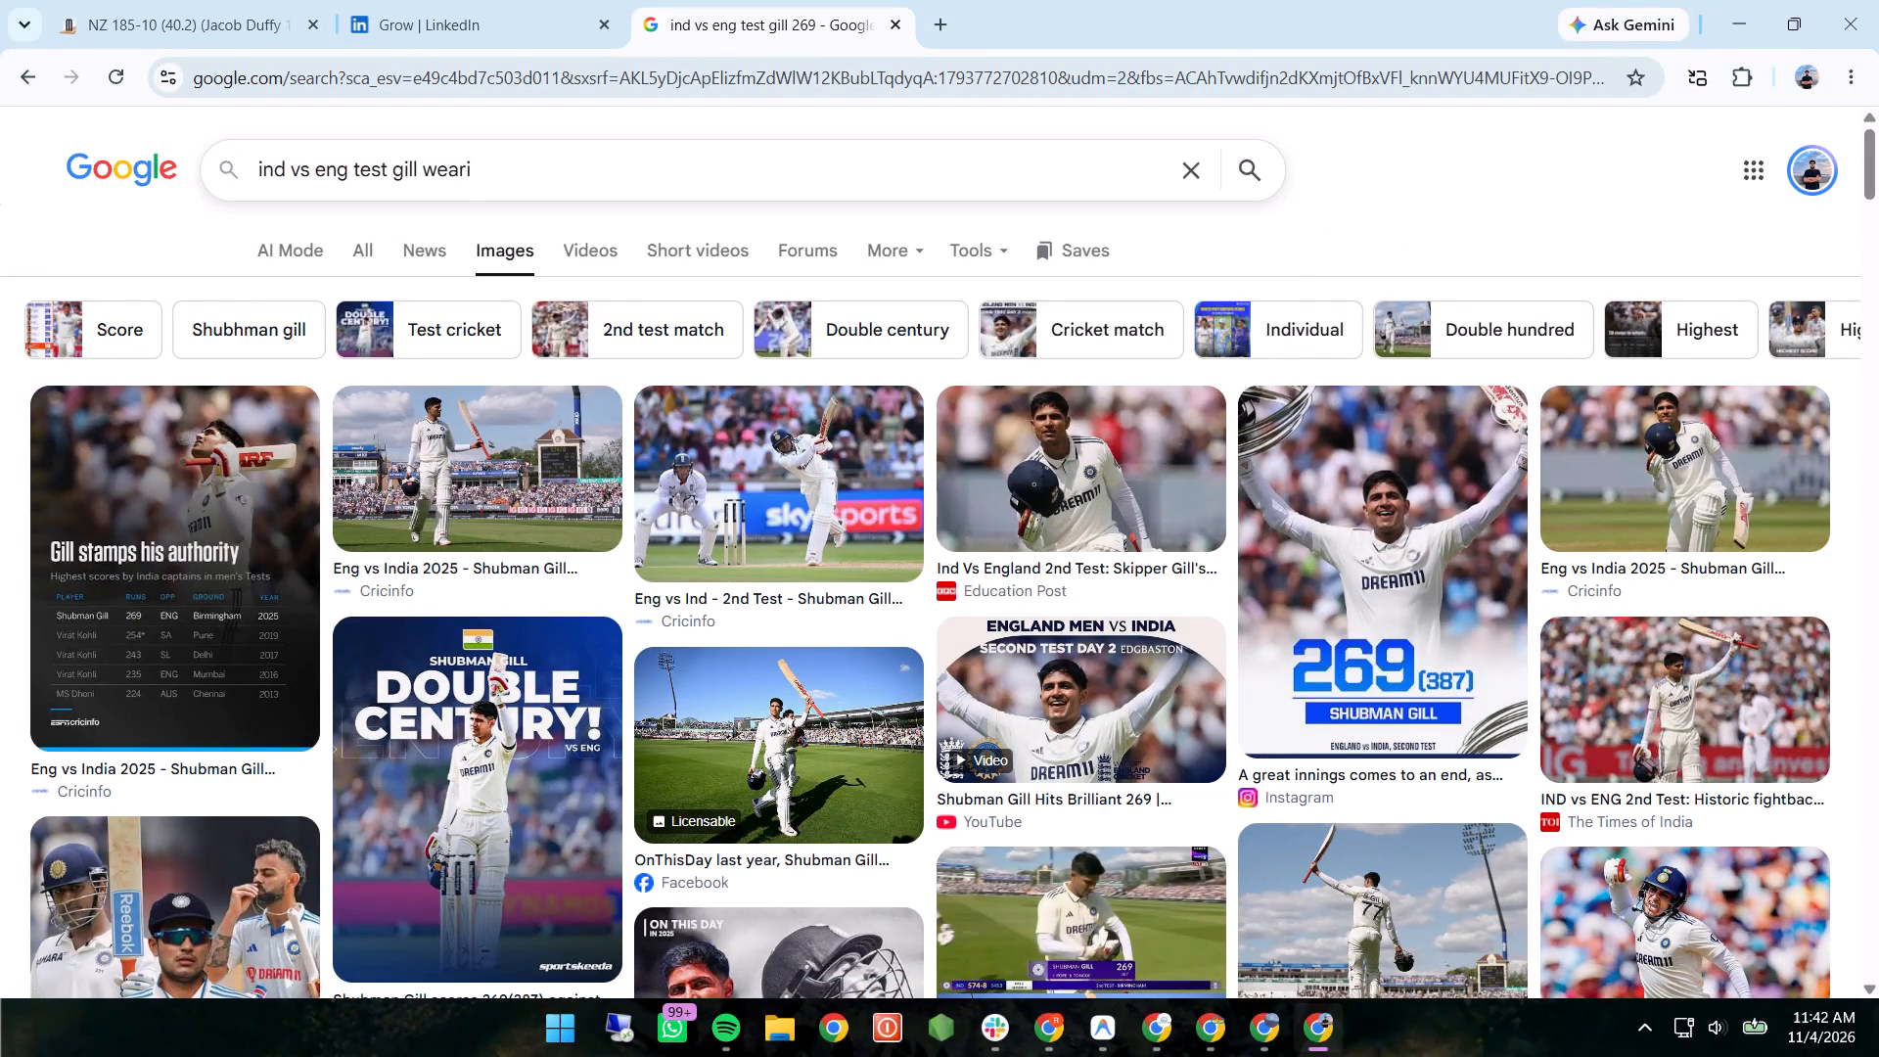
{"action": "type", "text": "ng red"}
{"action": "key", "text": "Return"}
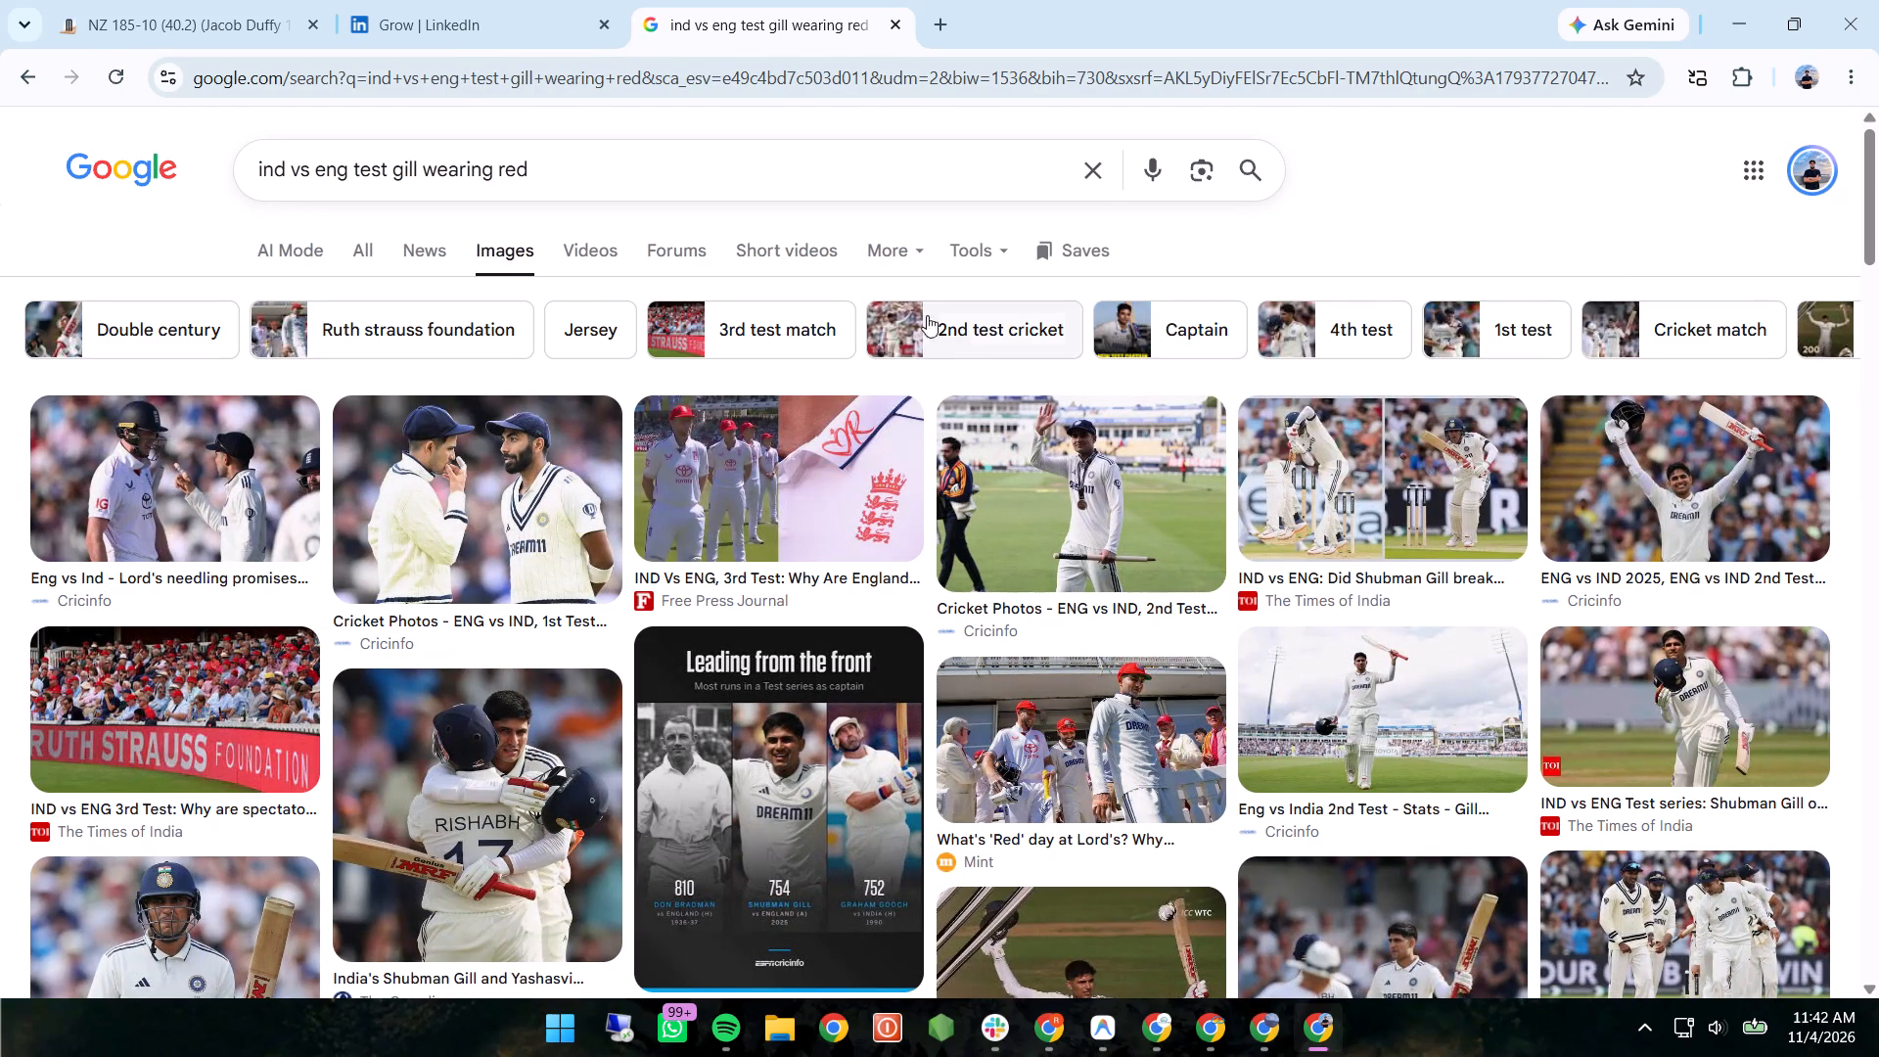
Look through the image results for a photo of Gill wearing red in the England Tests.
{"action": "scroll", "coordinate": [1041, 429], "scroll_direction": "down", "scroll_amount": 2}
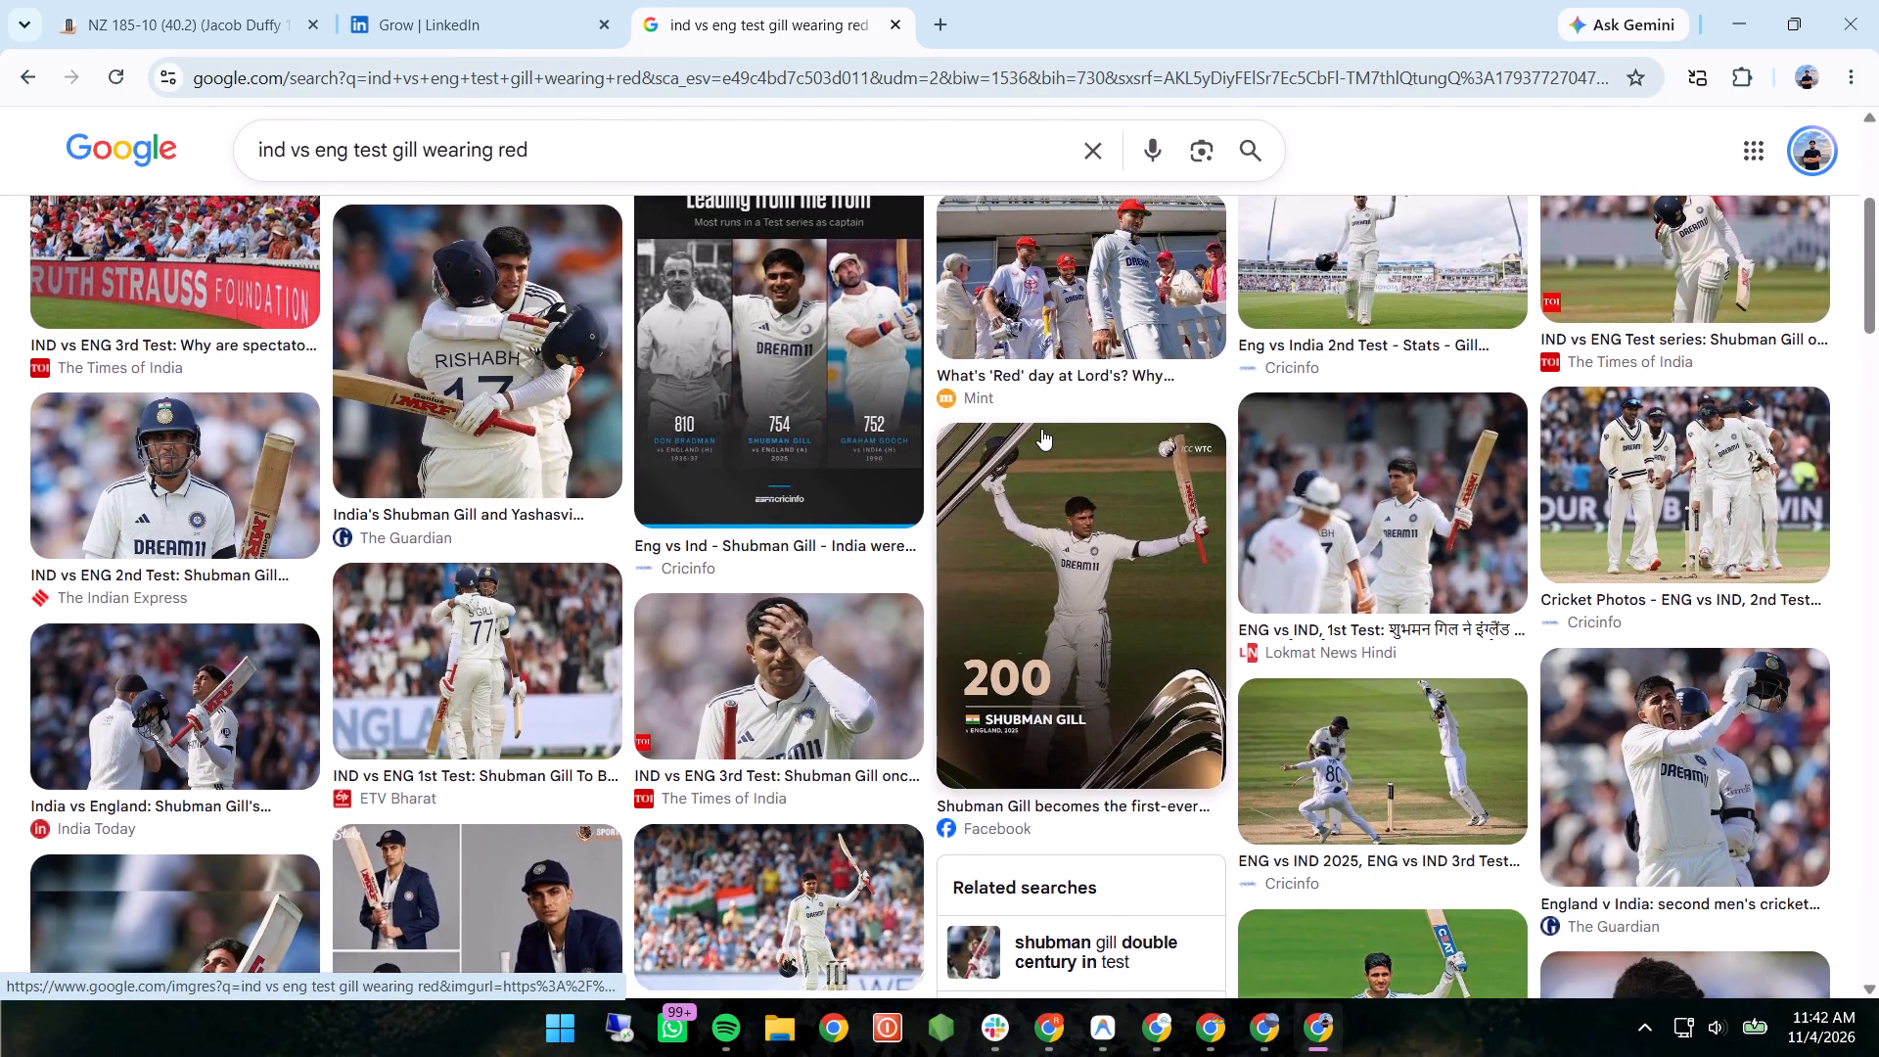
{"action": "scroll", "coordinate": [1041, 429], "scroll_direction": "down", "scroll_amount": 2}
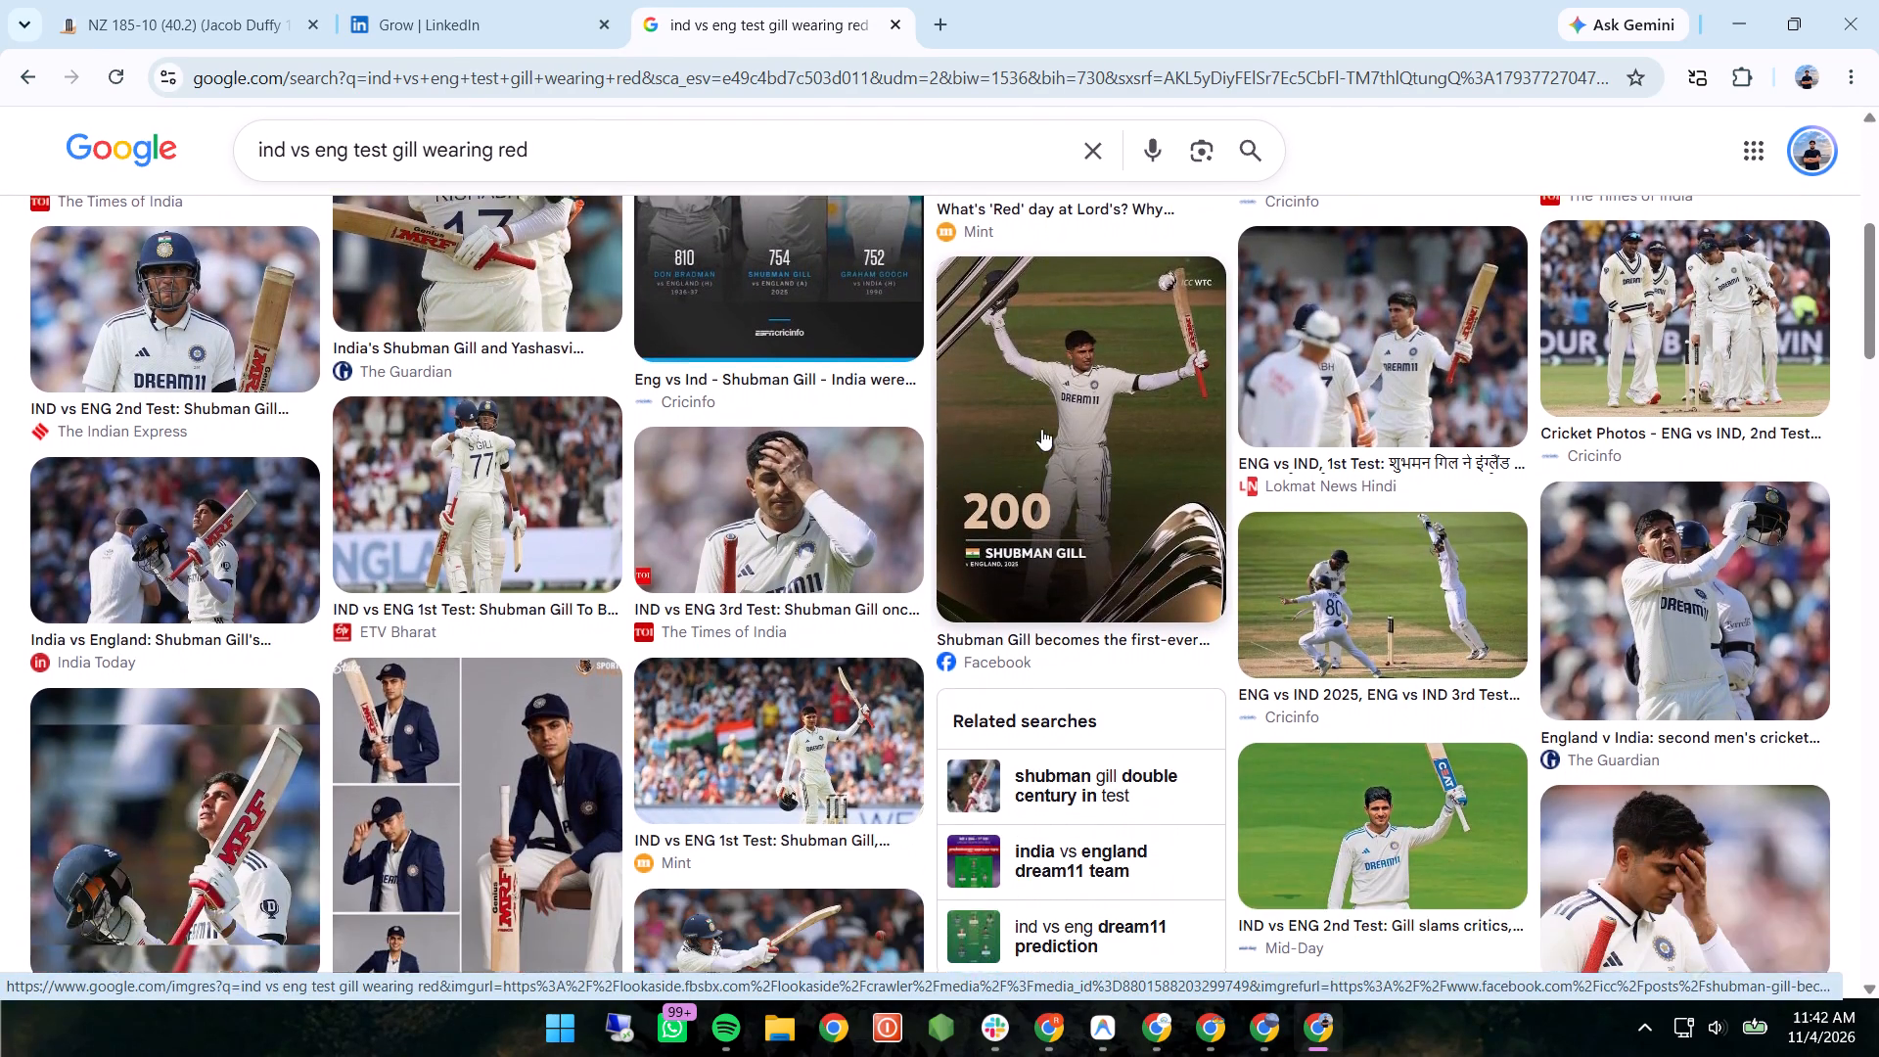
{"action": "scroll", "coordinate": [1041, 429], "scroll_direction": "down", "scroll_amount": 6}
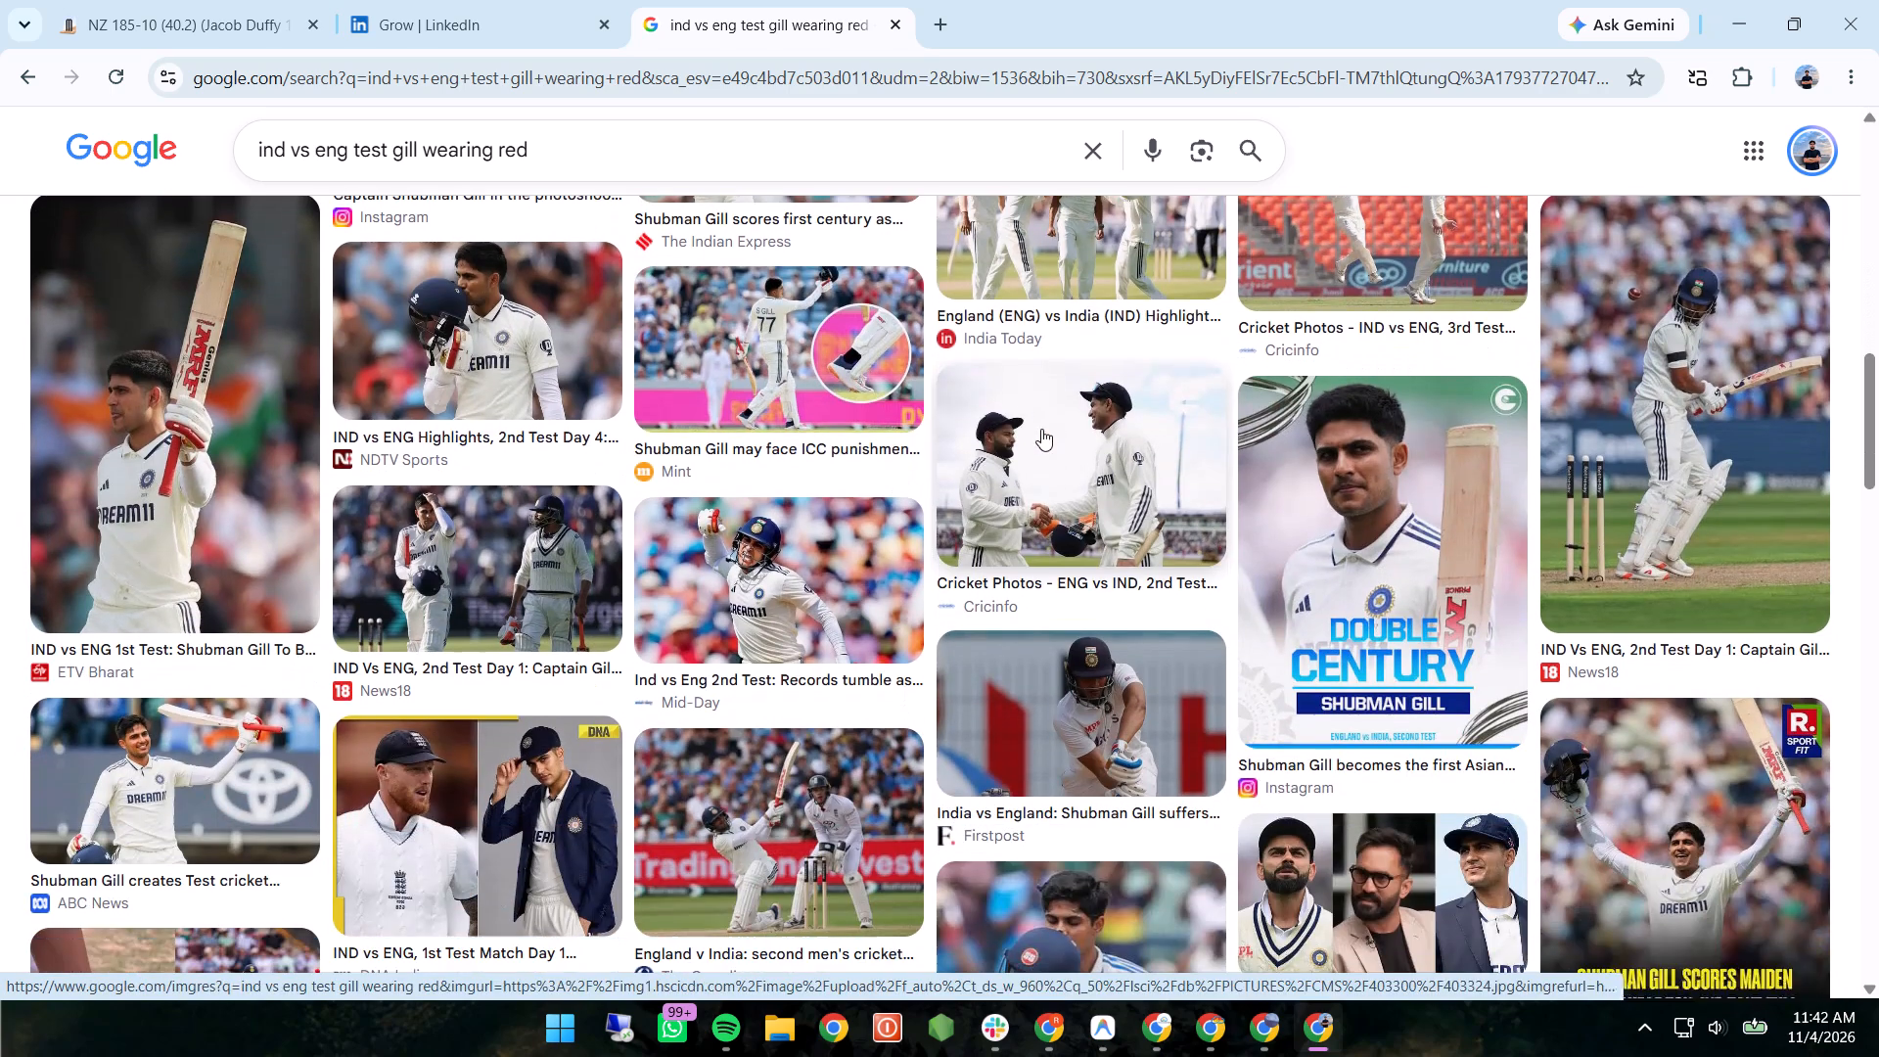
{"action": "scroll", "coordinate": [1041, 429], "scroll_direction": "down", "scroll_amount": 6}
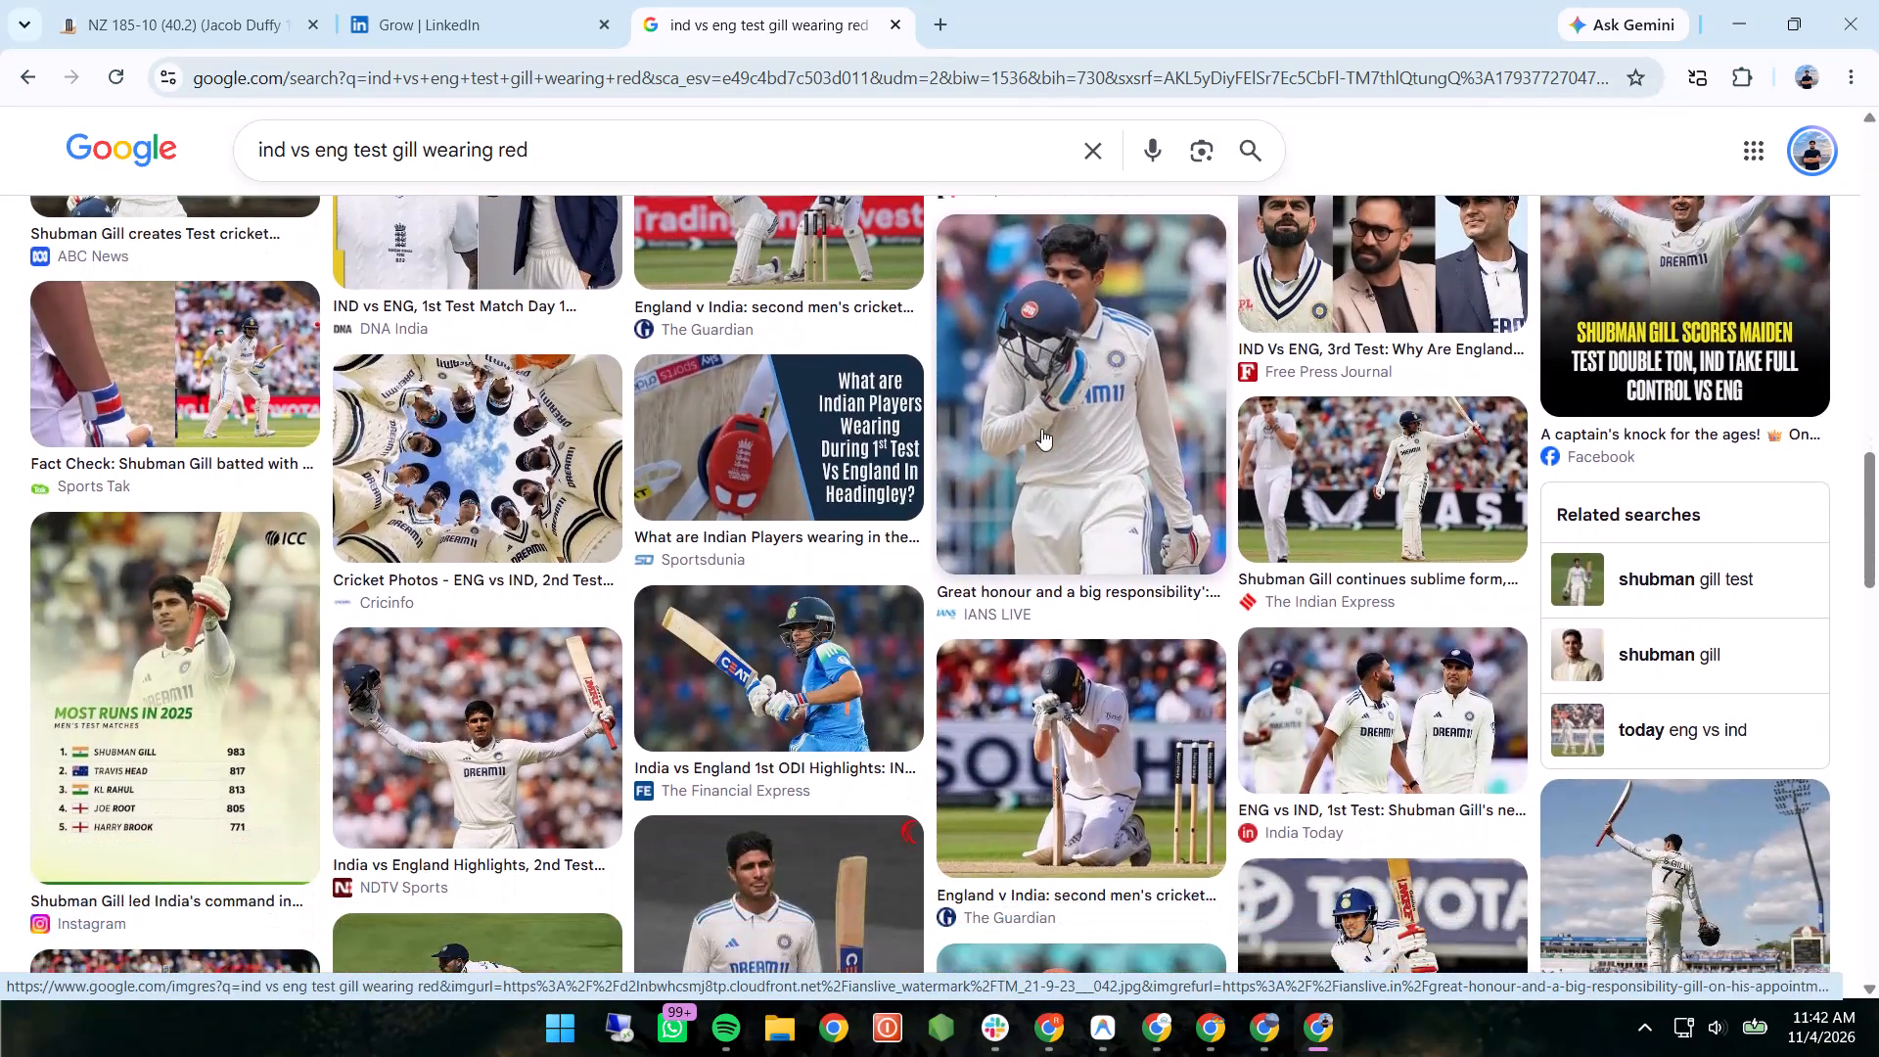
Check image results for "ind vs eng test gill wearing red in england controversy", closing the search tab when done.
{"action": "scroll", "coordinate": [1041, 429], "scroll_direction": "up", "scroll_amount": 12}
{"action": "left_click", "coordinate": [610, 171]}
{"action": "key", "text": "m"}
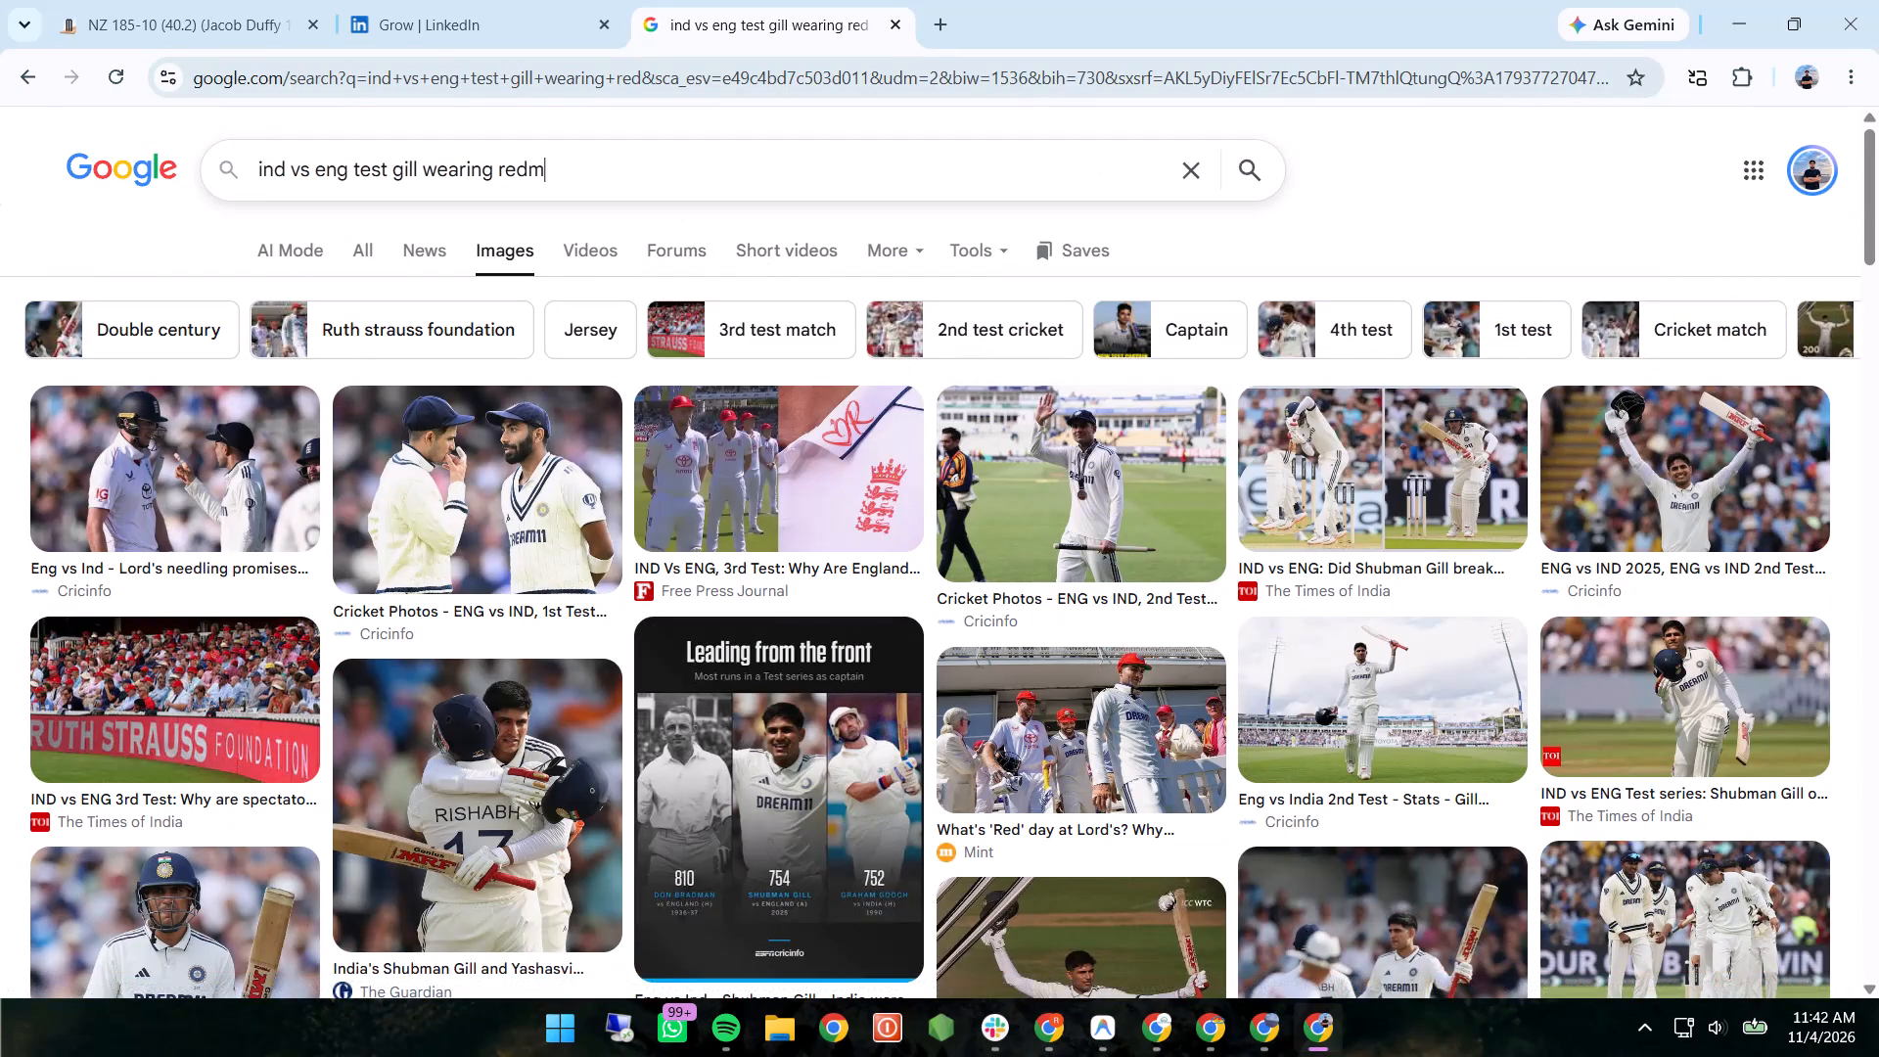
{"action": "key", "text": "BackSpace"}
{"action": "key", "text": "space"}
{"action": "type", "text": "in england controversy"}
{"action": "key", "text": "Return"}
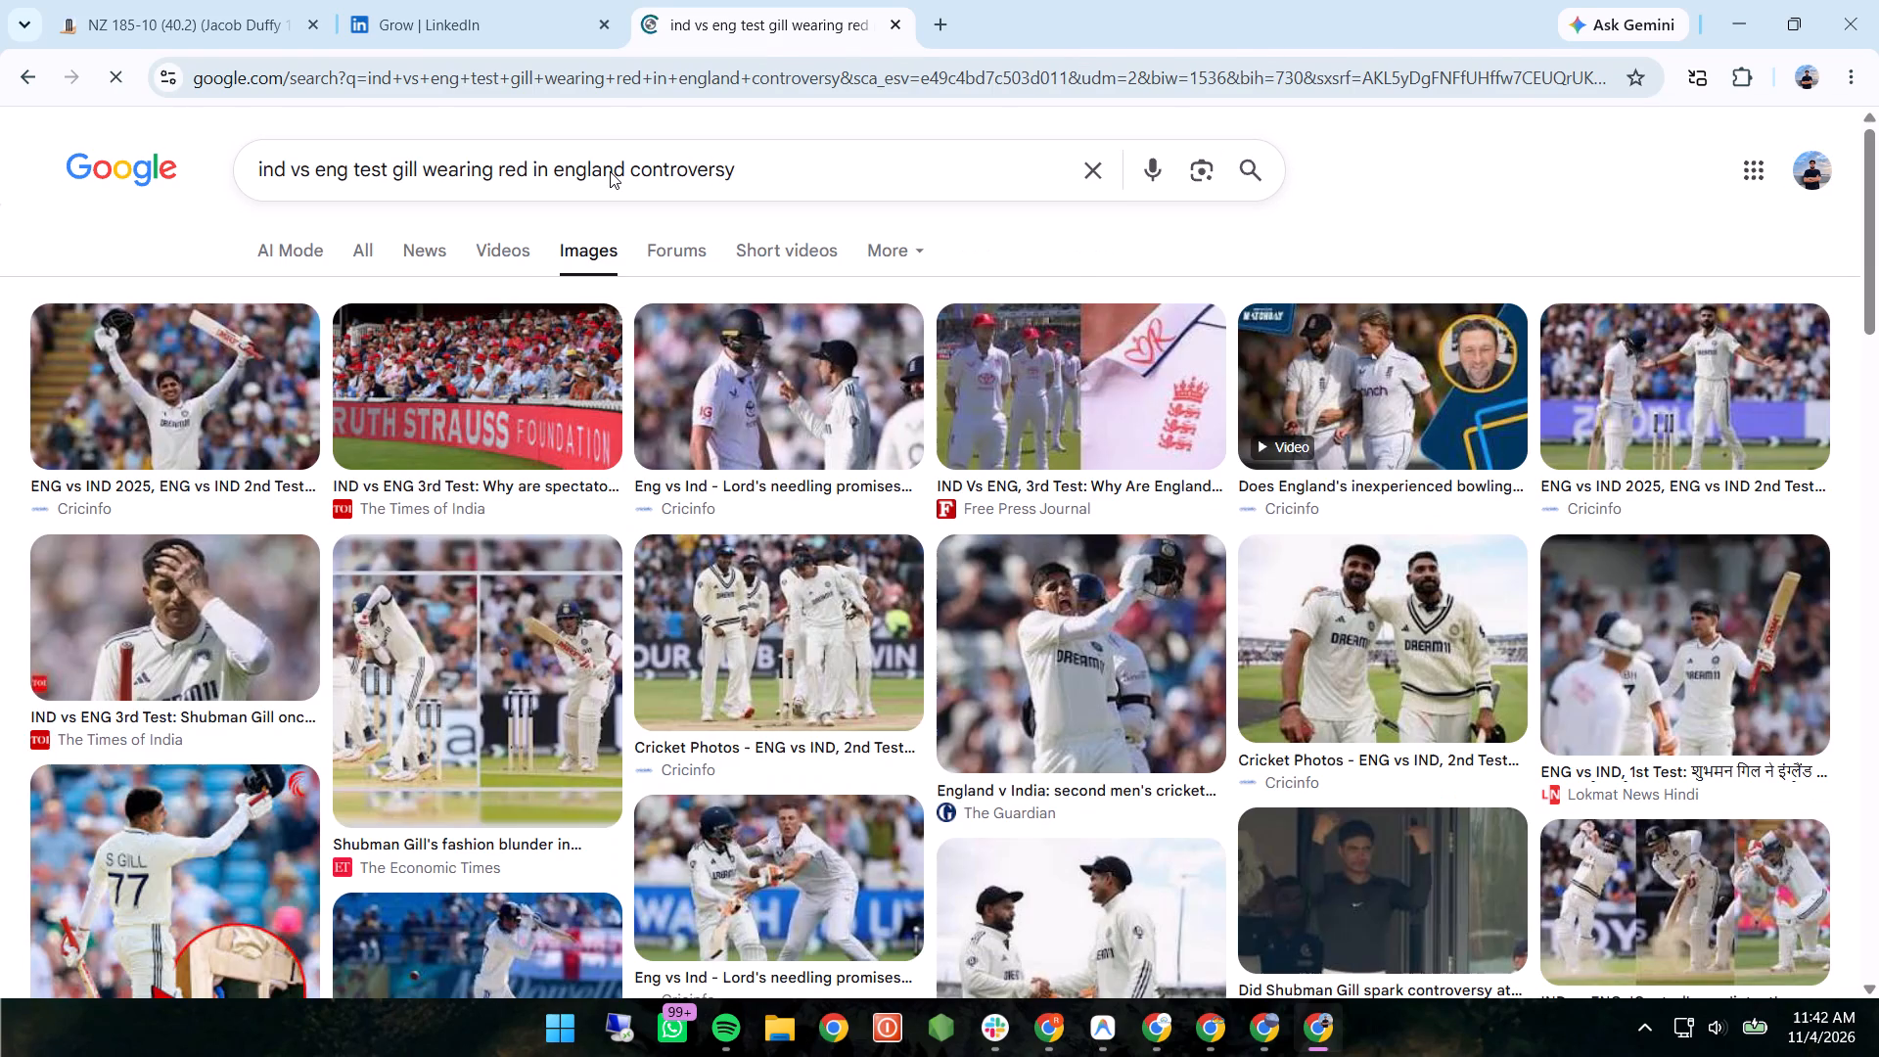
{"action": "scroll", "coordinate": [610, 171], "scroll_direction": "down", "scroll_amount": 1}
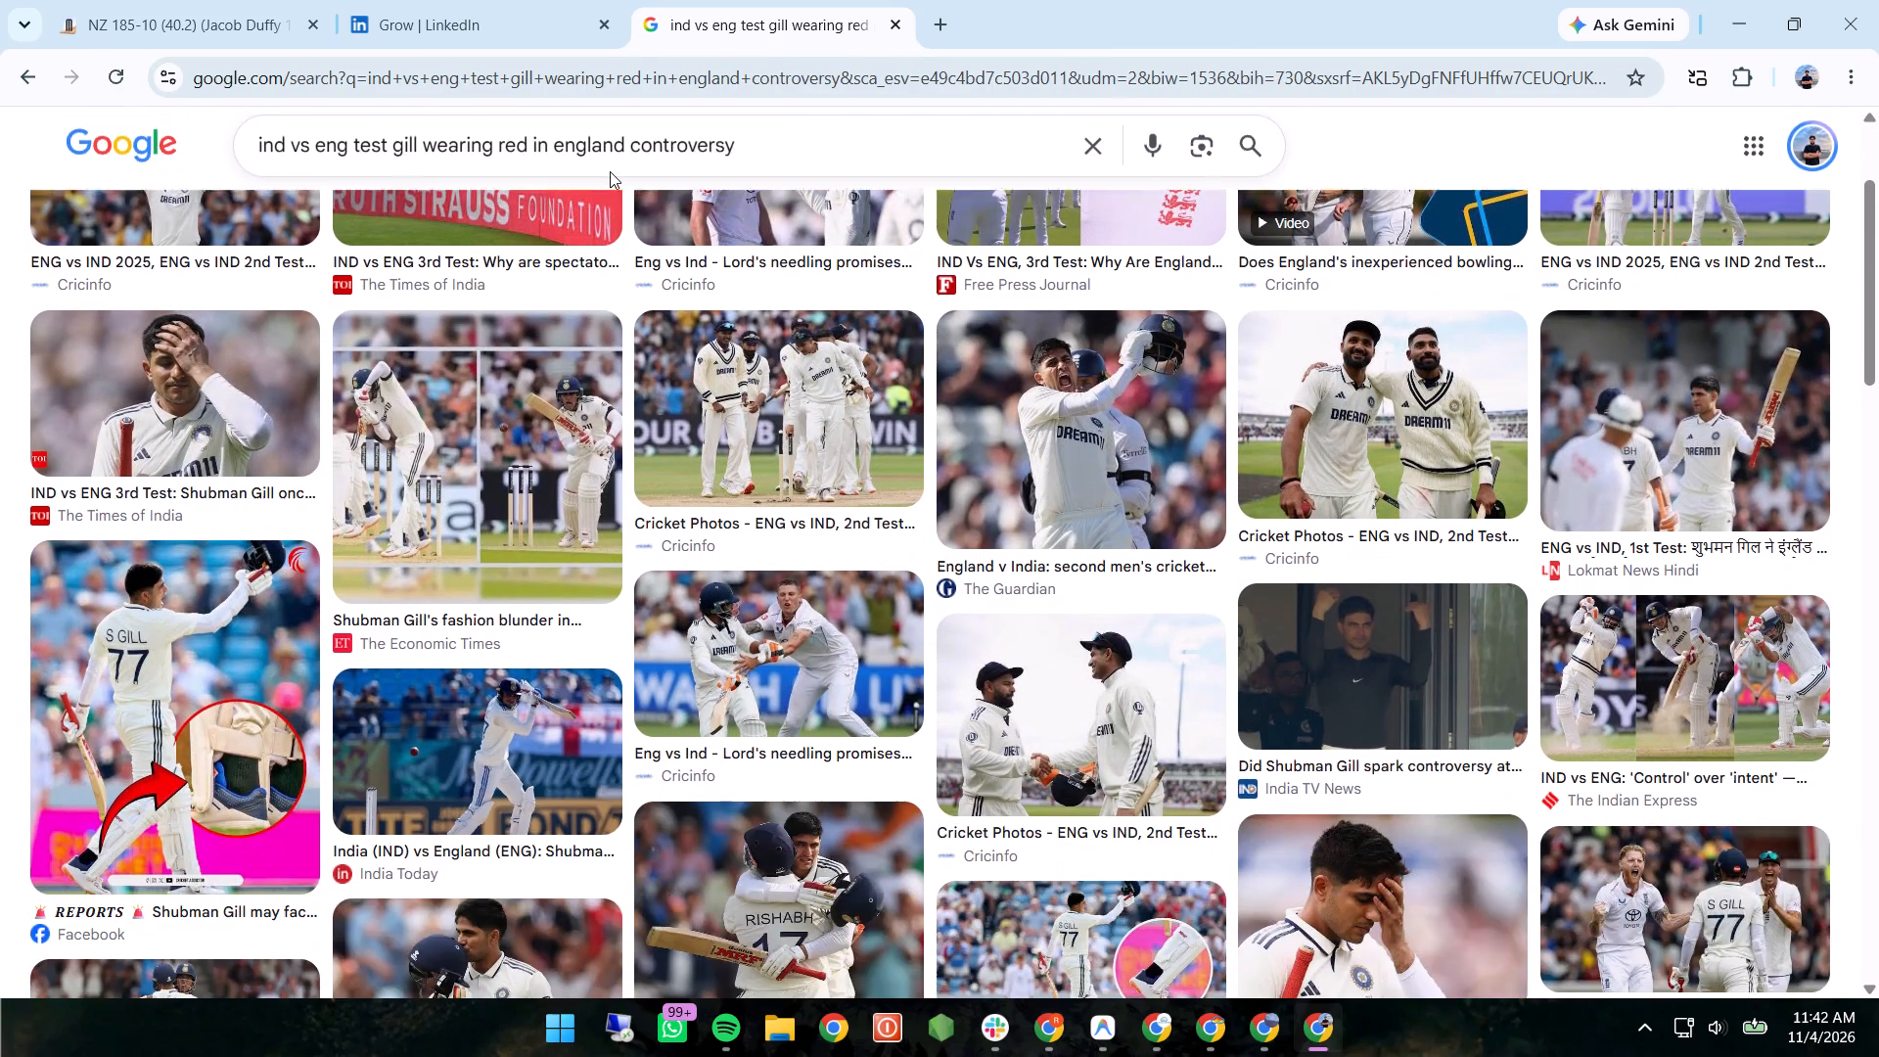
{"action": "scroll", "coordinate": [610, 171], "scroll_direction": "down", "scroll_amount": 2}
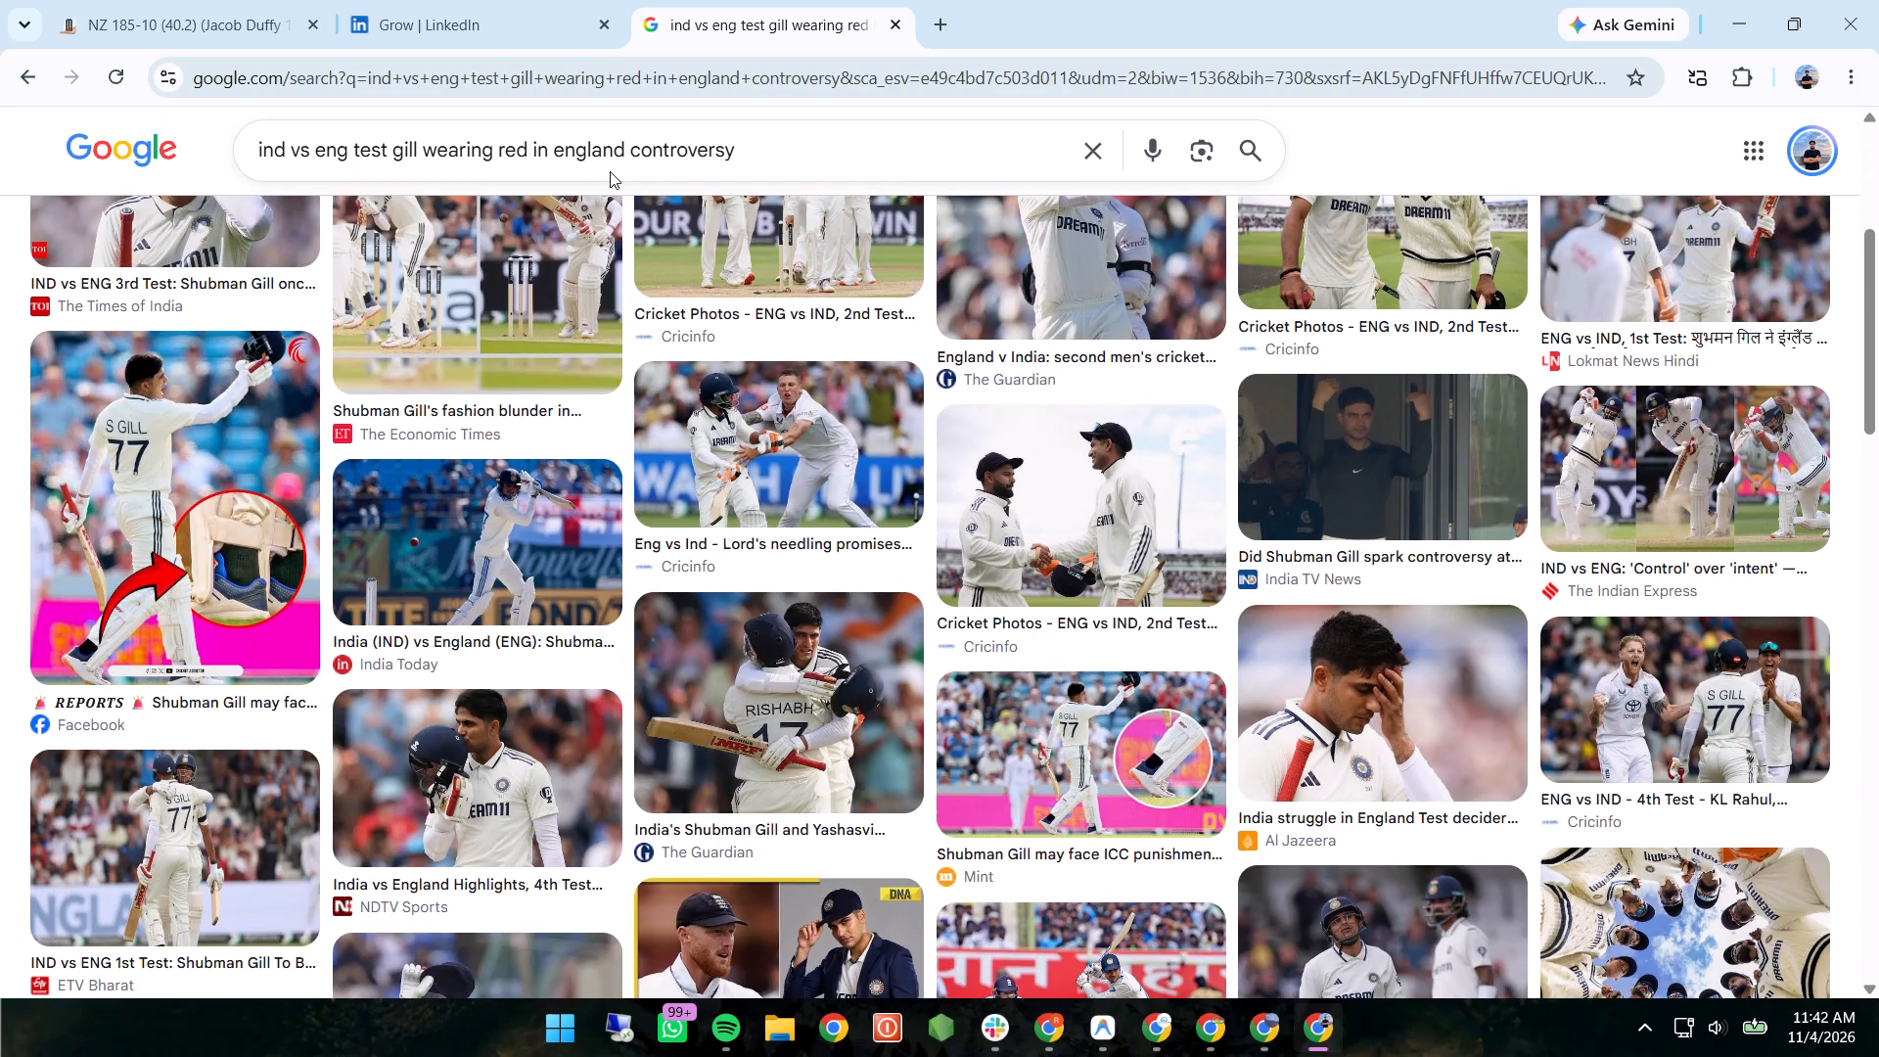
{"action": "scroll", "coordinate": [610, 171], "scroll_direction": "down", "scroll_amount": 2}
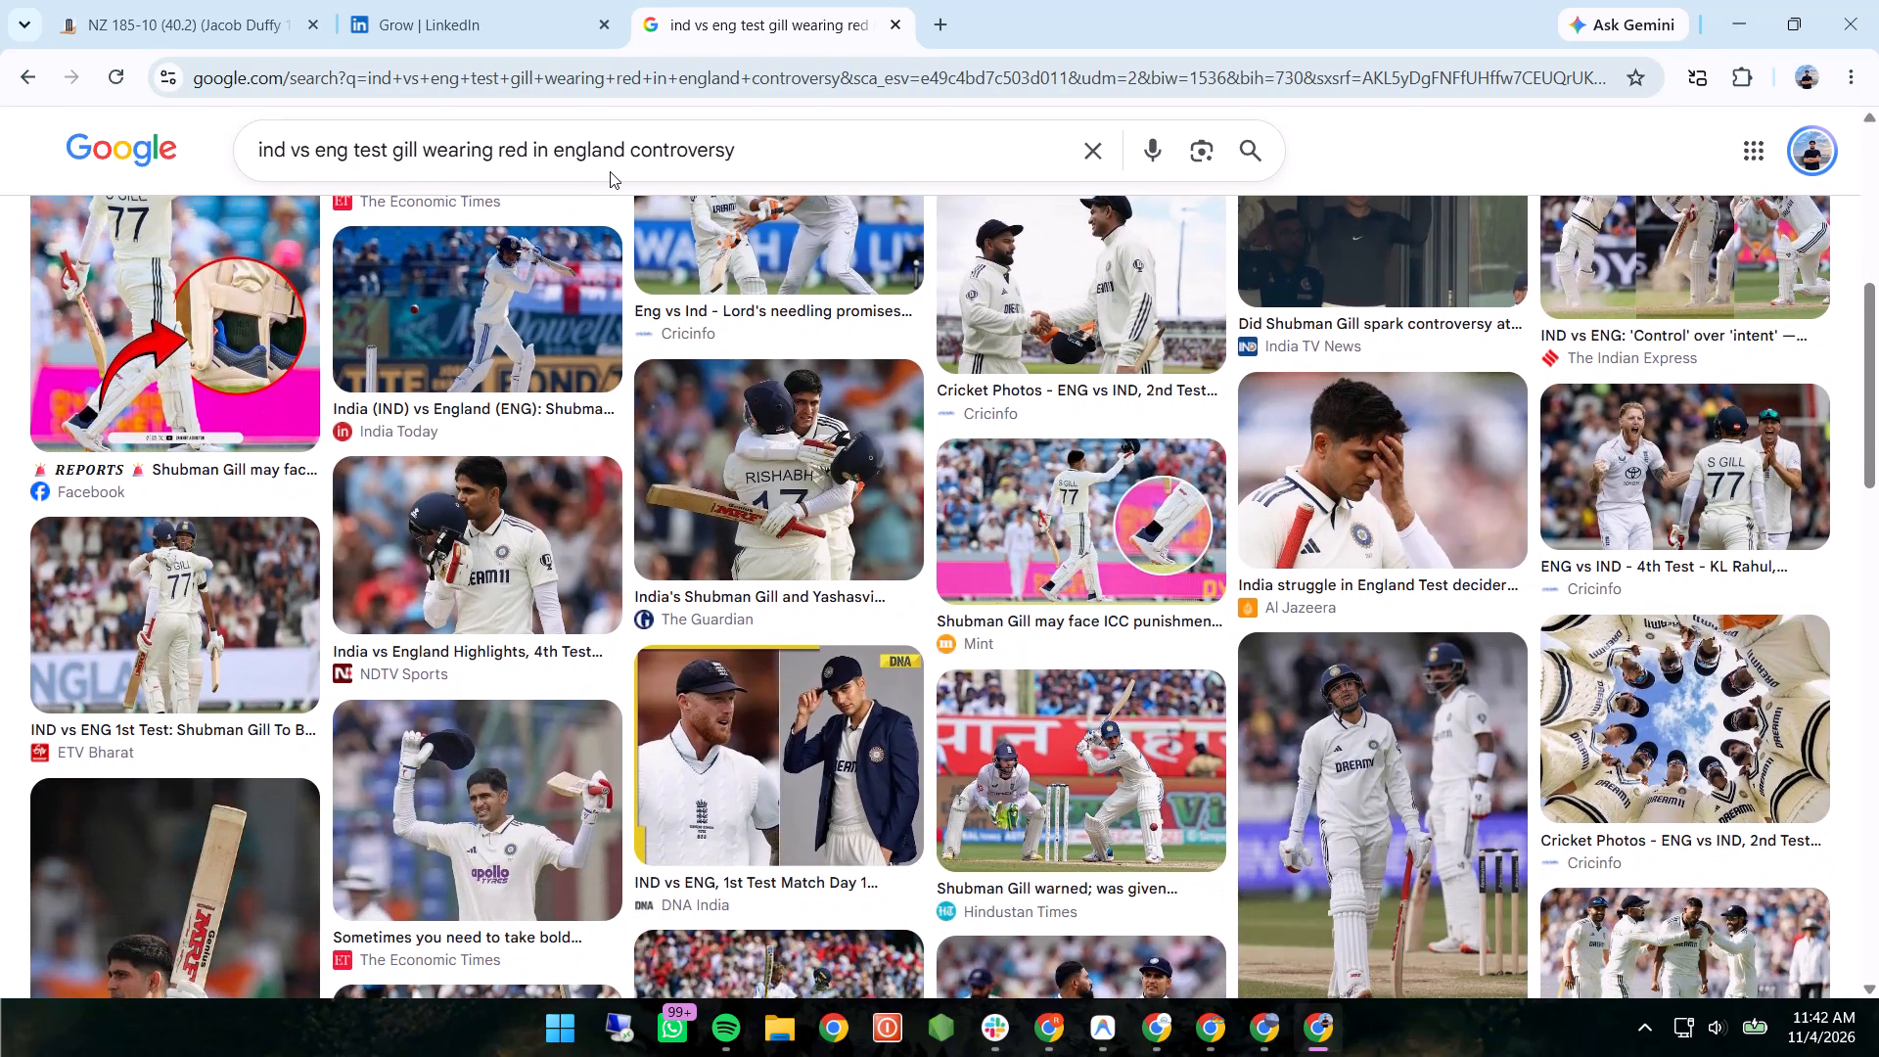
{"action": "scroll", "coordinate": [610, 171], "scroll_direction": "down", "scroll_amount": 1}
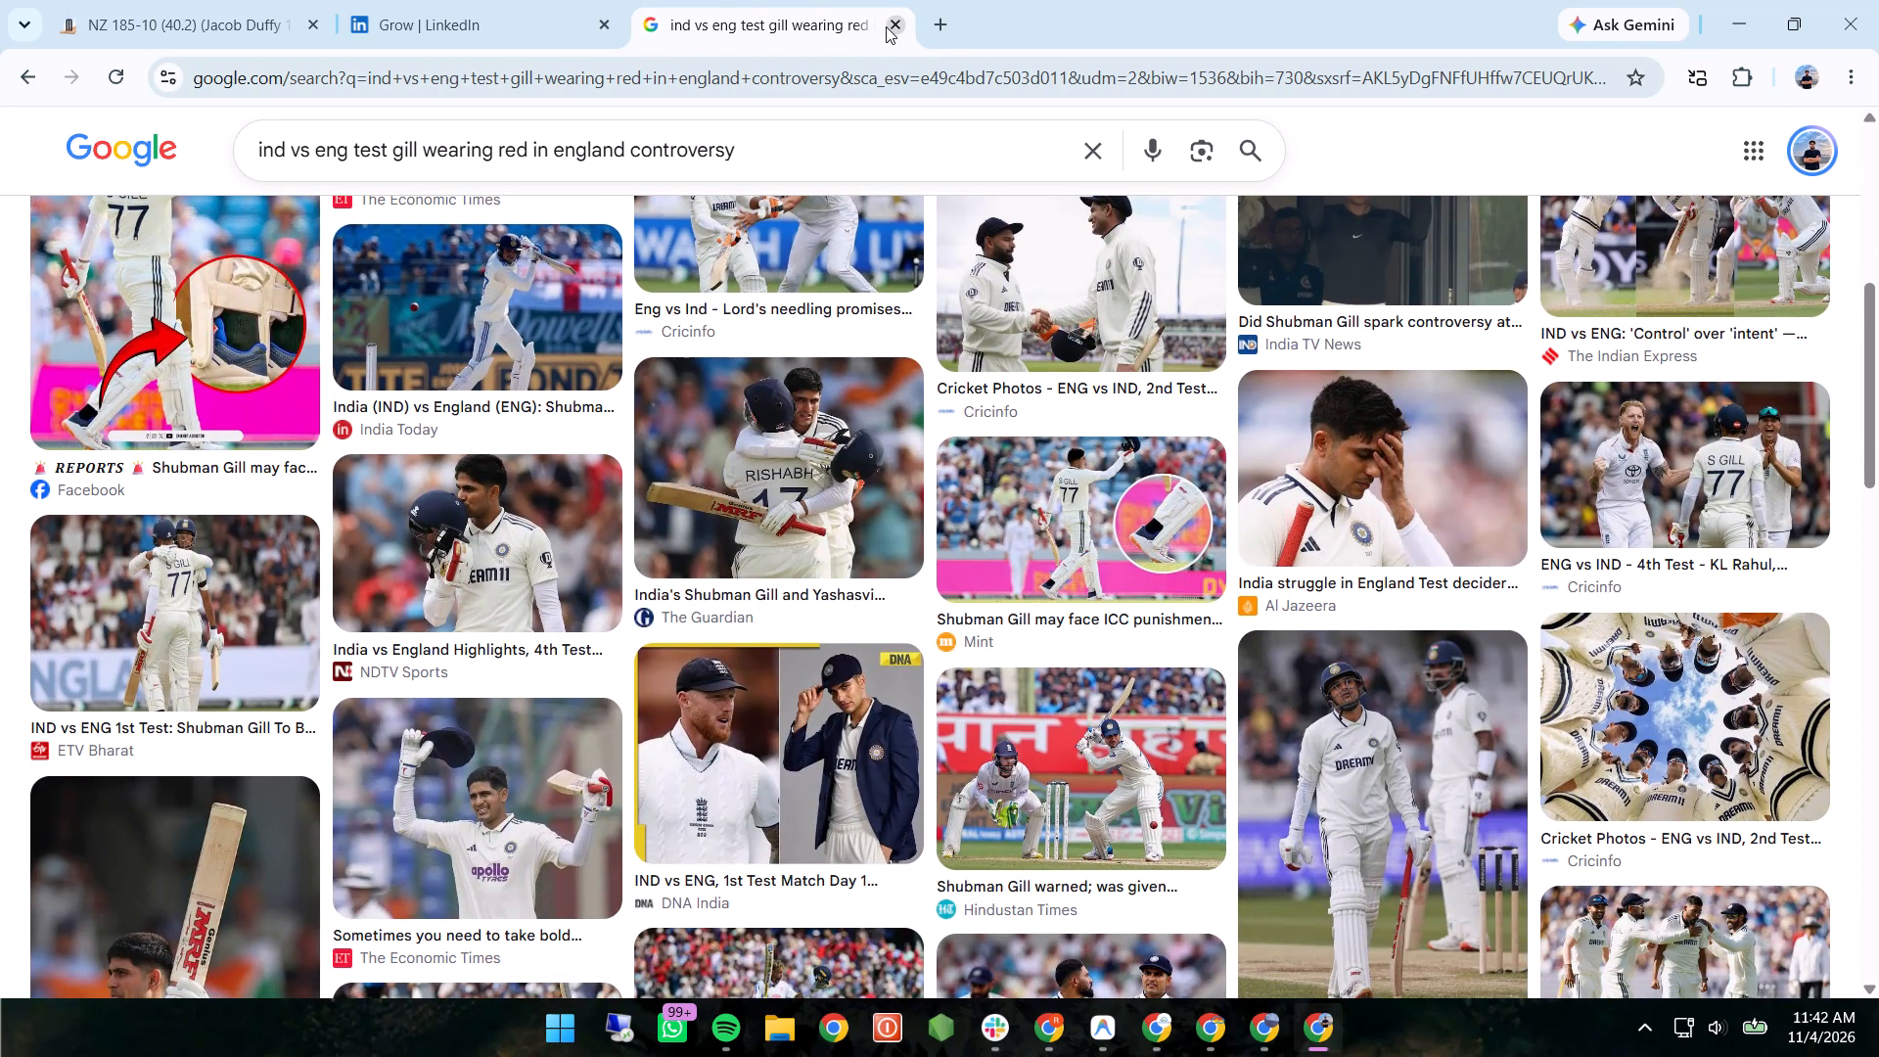
{"action": "left_click", "coordinate": [886, 26]}
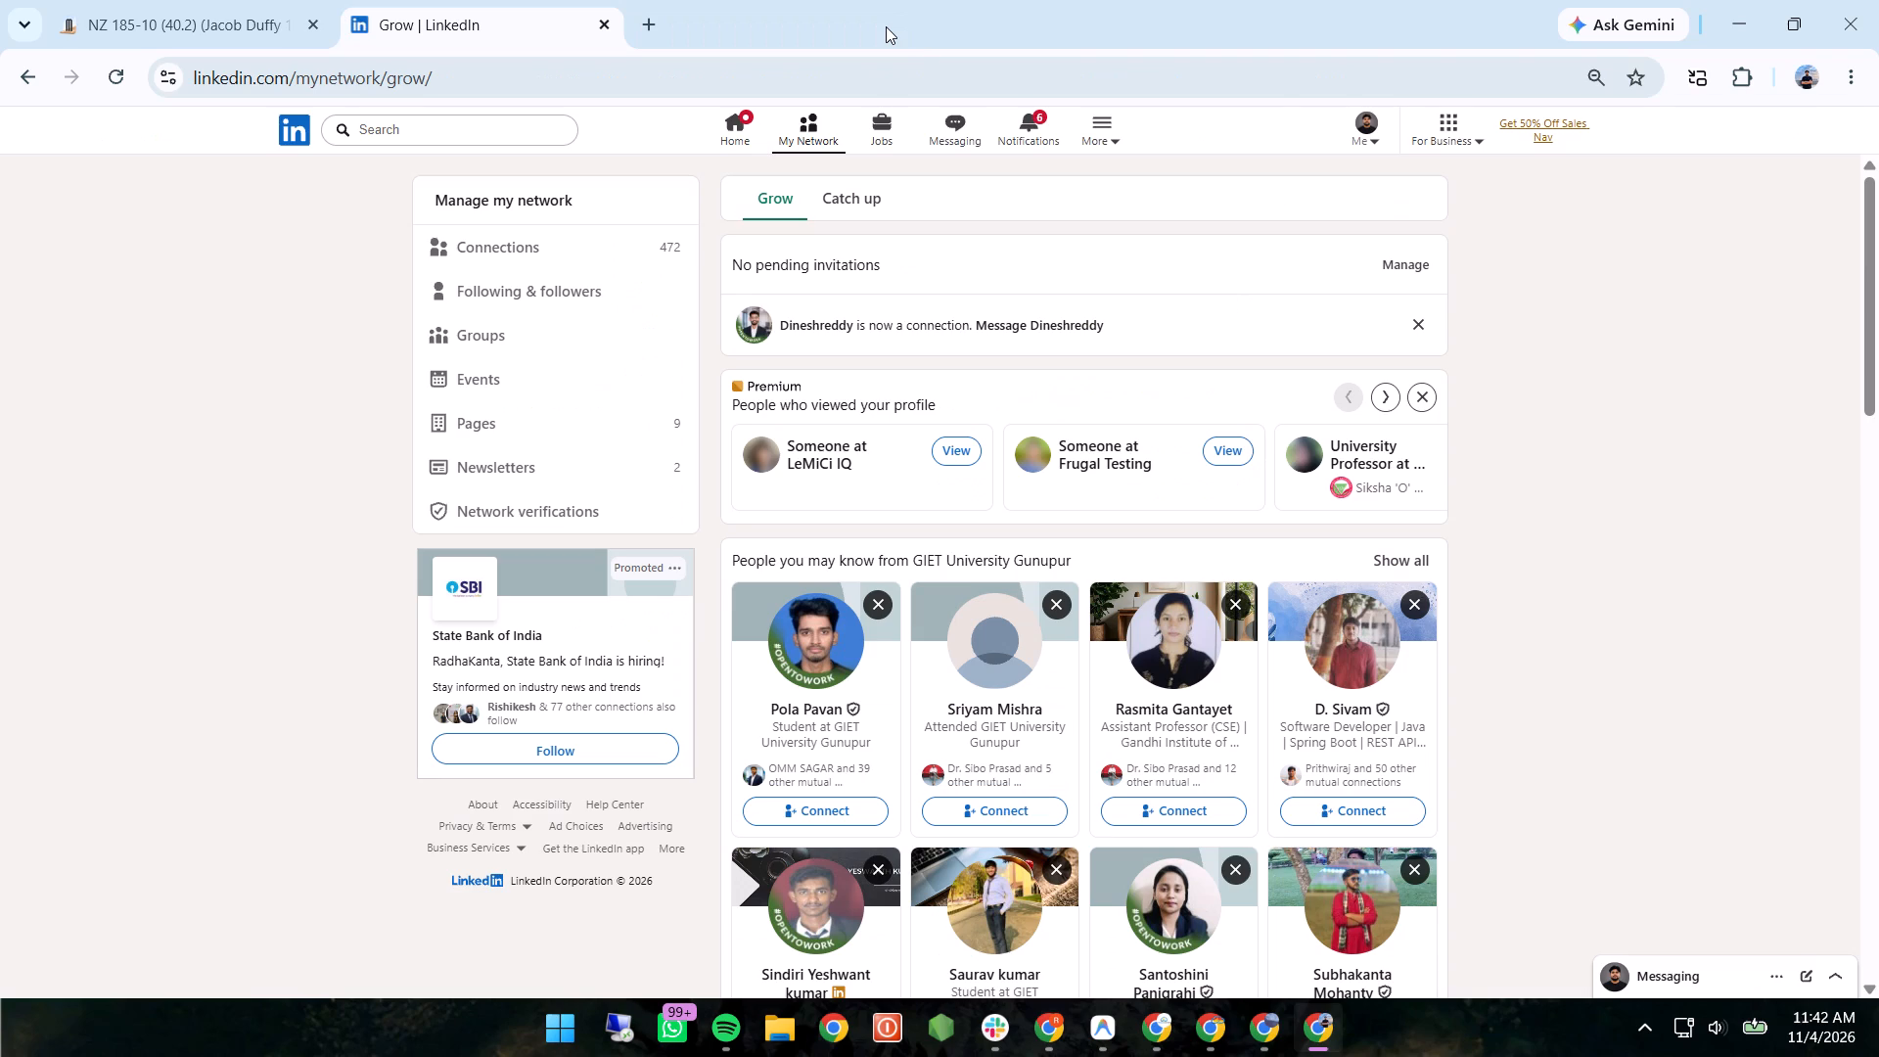
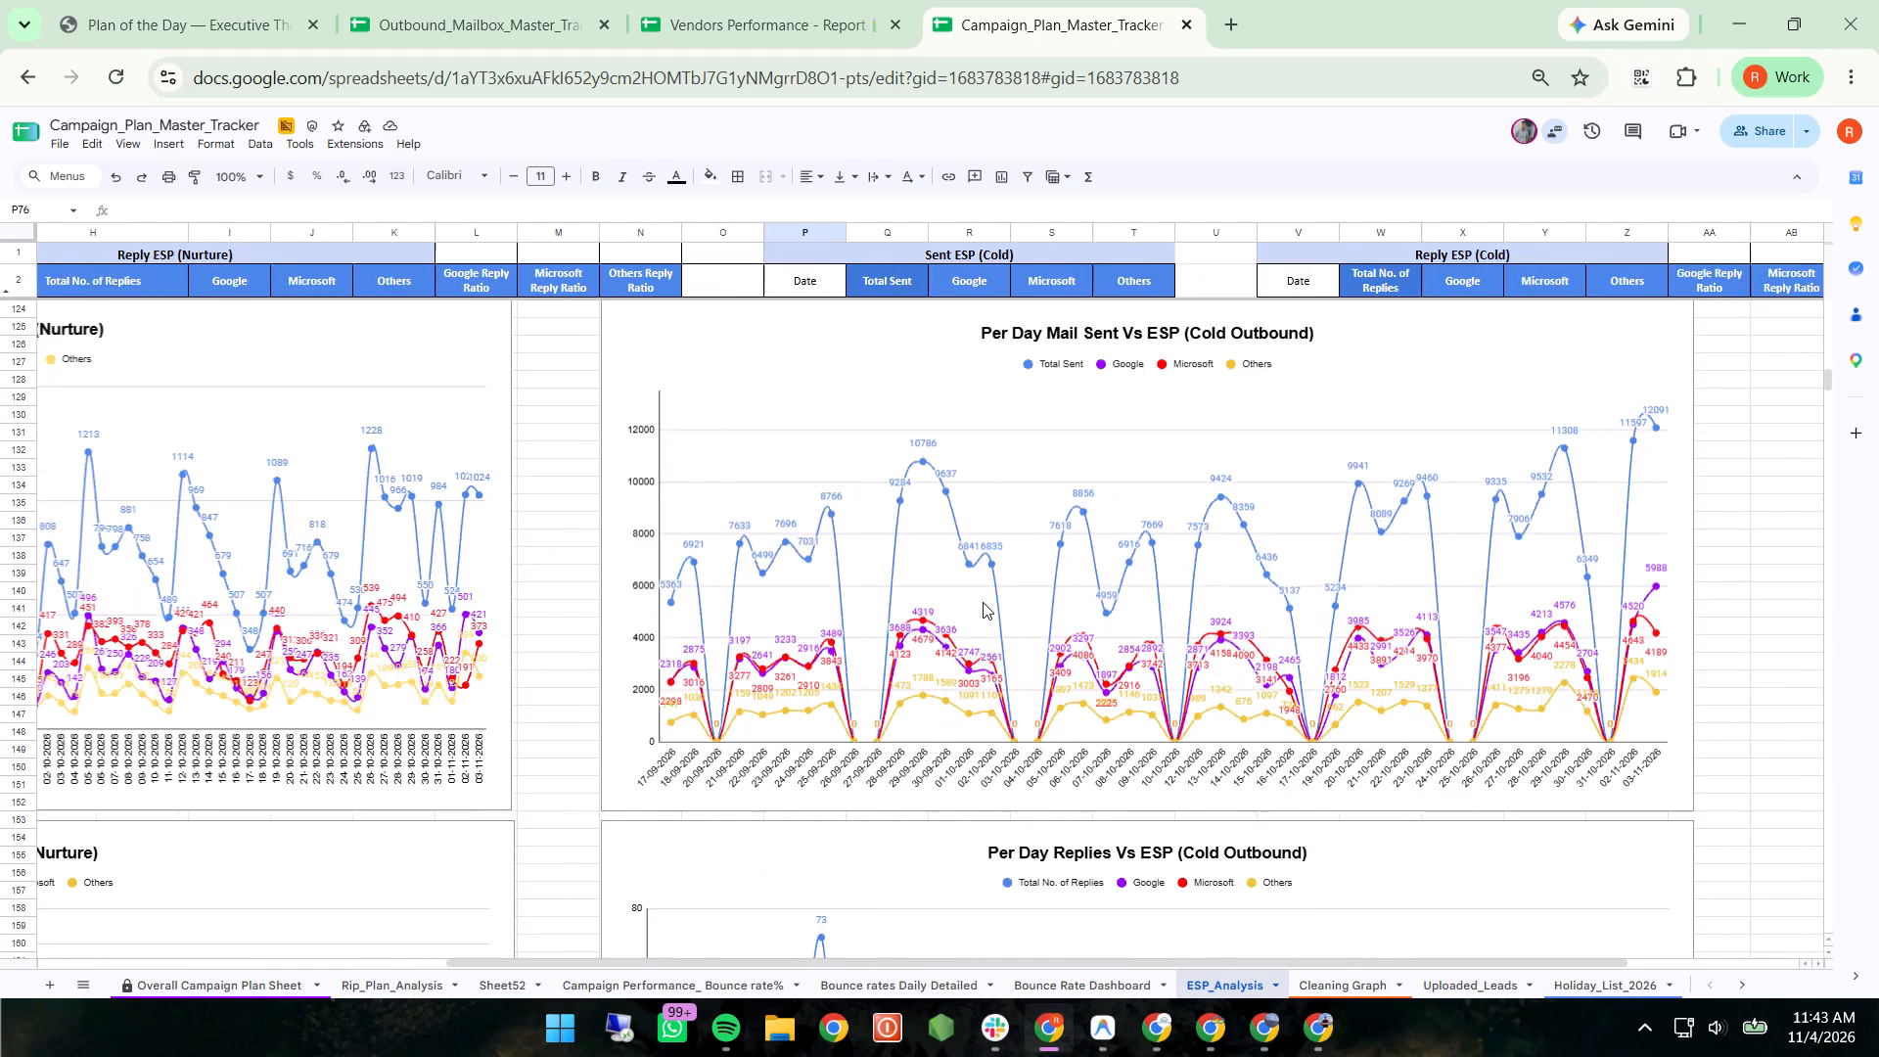
Download the Per Day Mail Sent Vs ESP (Nurture) chart as a PNG image.
{"action": "scroll", "coordinate": [983, 602], "scroll_direction": "down", "scroll_amount": 3}
{"action": "scroll", "coordinate": [885, 456], "scroll_direction": "right", "scroll_amount": 1}
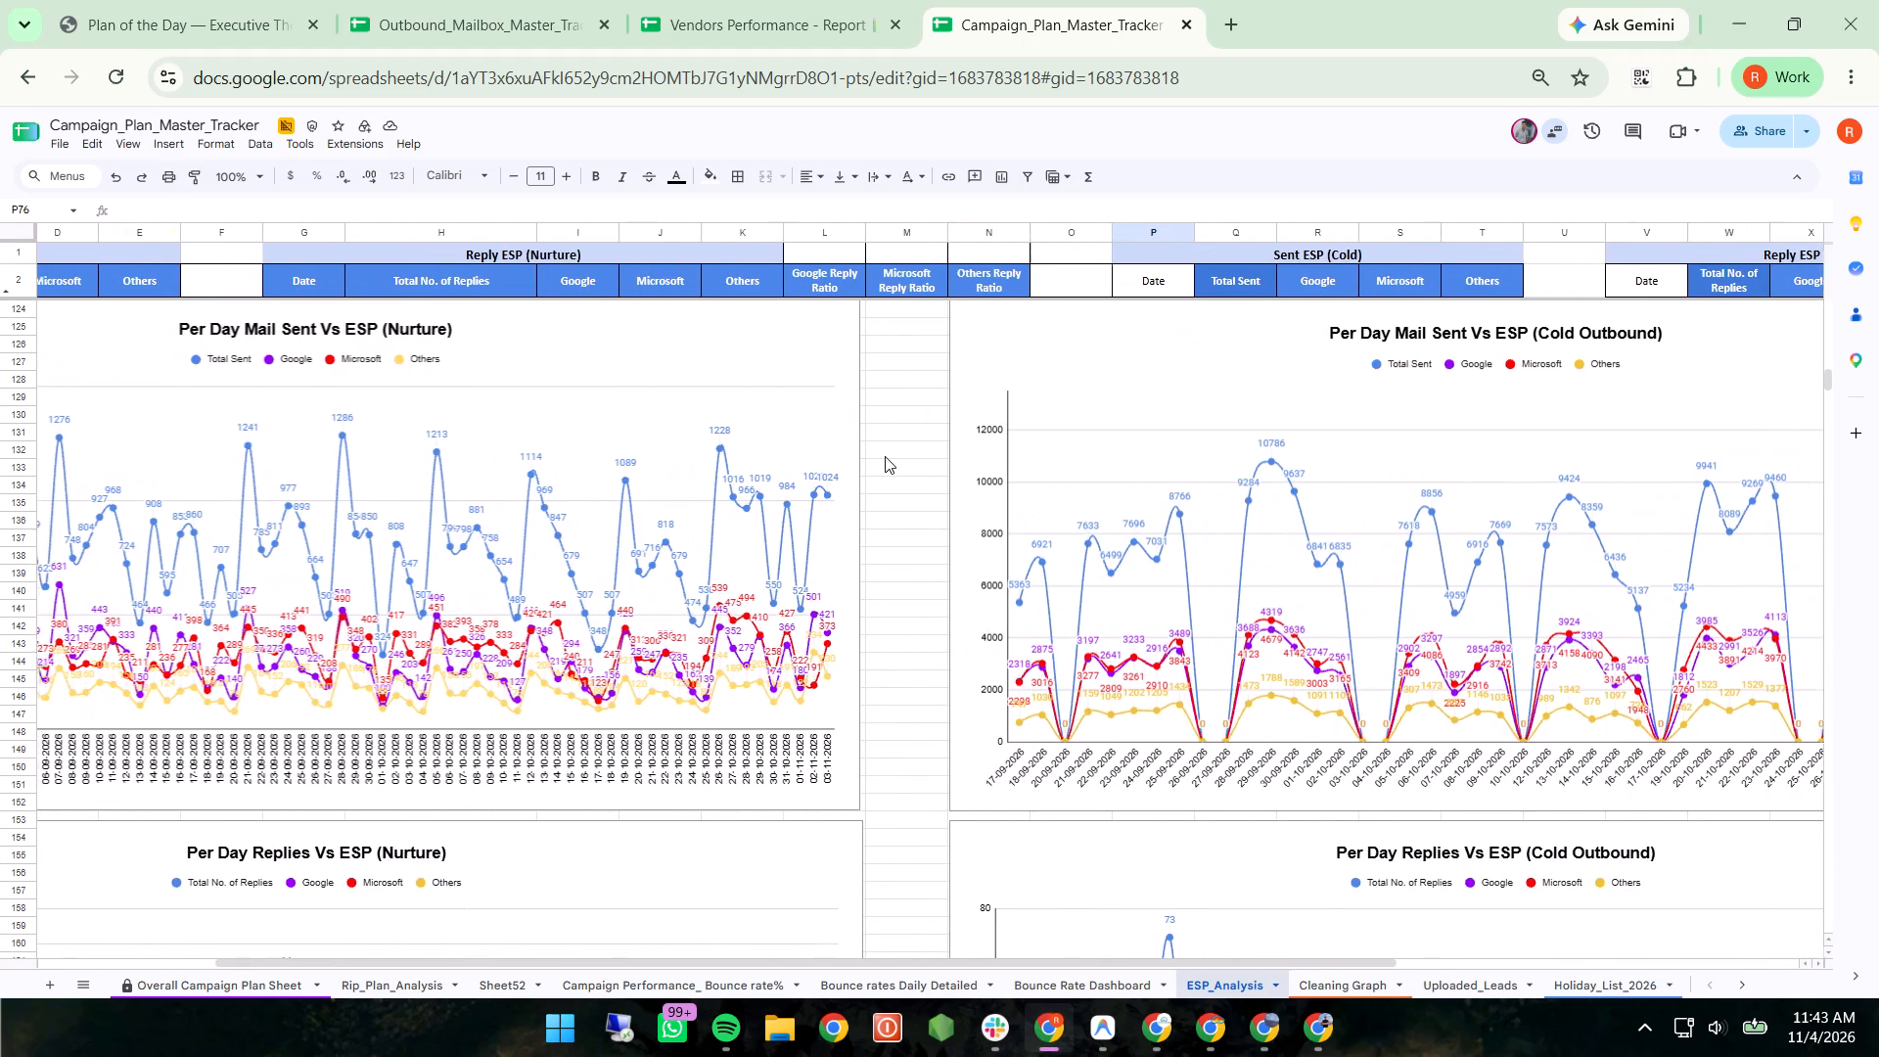
{"action": "scroll", "coordinate": [885, 456], "scroll_direction": "right", "scroll_amount": 1}
{"action": "scroll", "coordinate": [885, 456], "scroll_direction": "up", "scroll_amount": 1}
{"action": "left_click", "coordinate": [1005, 483]}
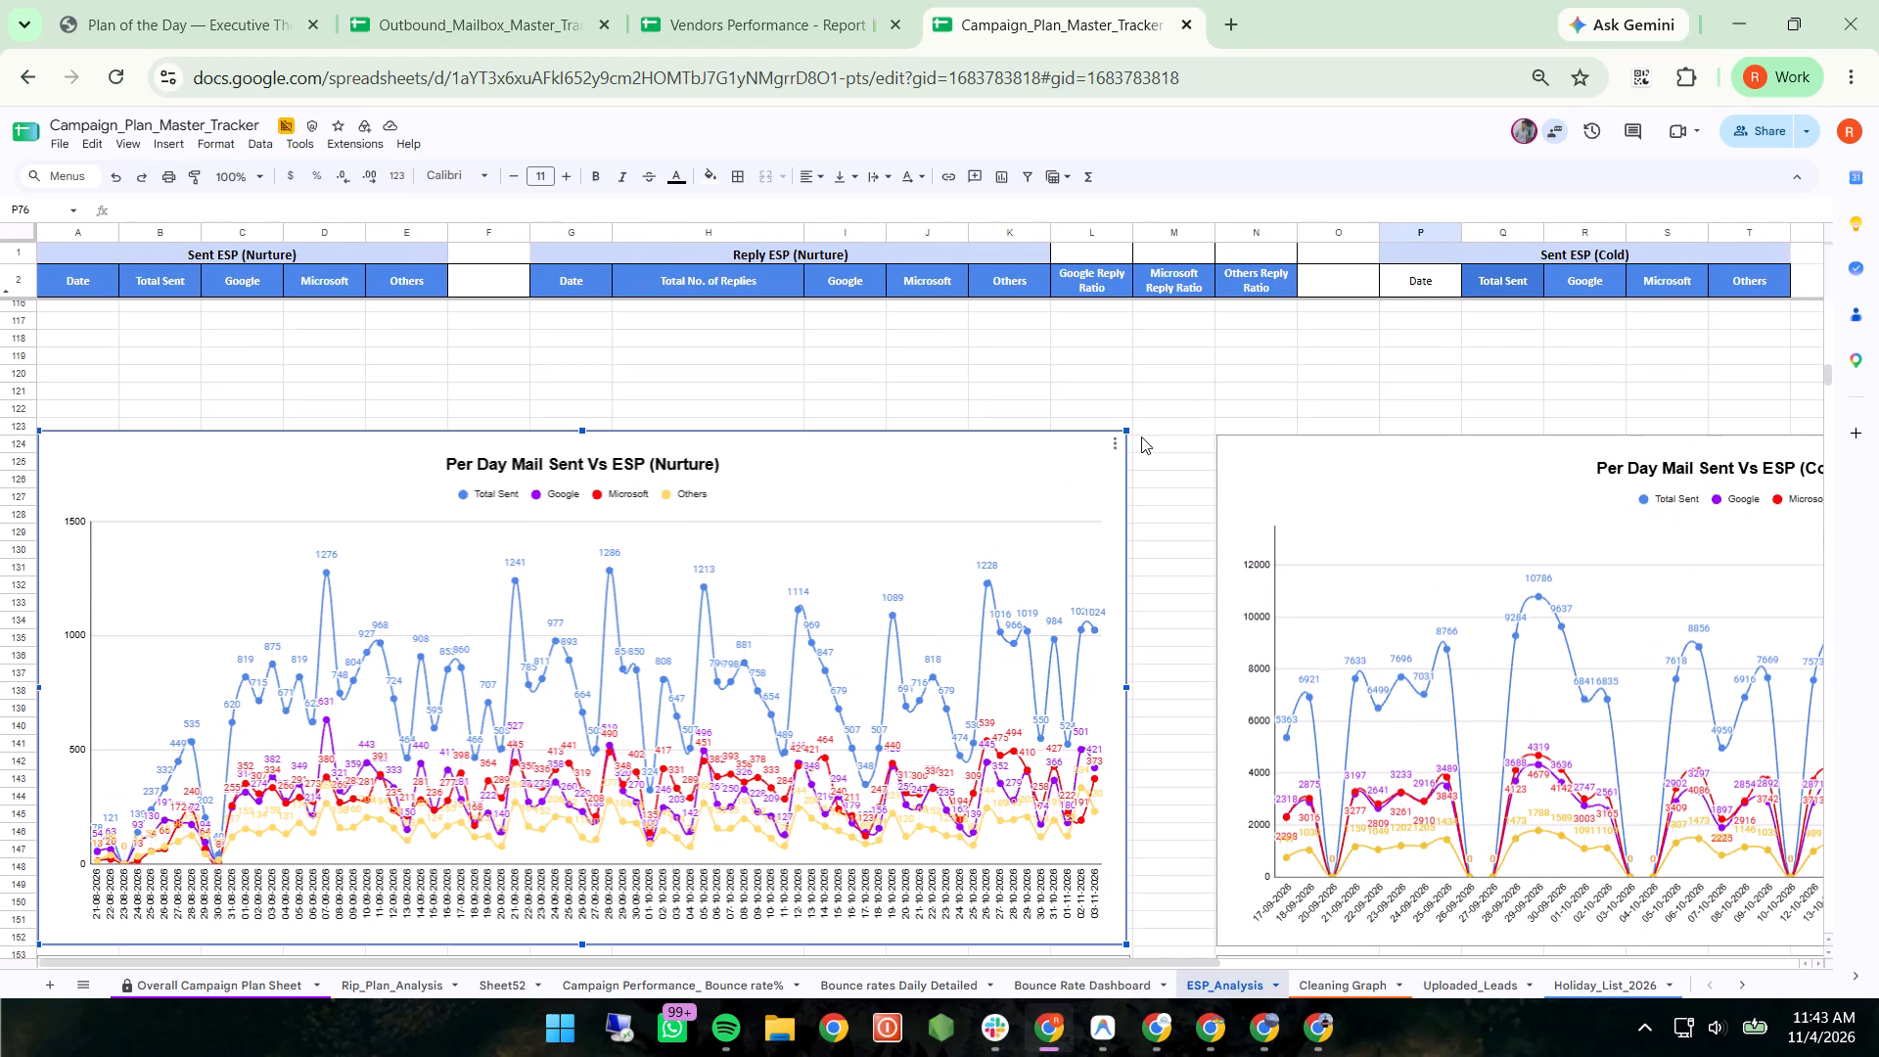
{"action": "left_click_drag", "start_coordinate": [1114, 442], "coordinate": [1161, 519]}
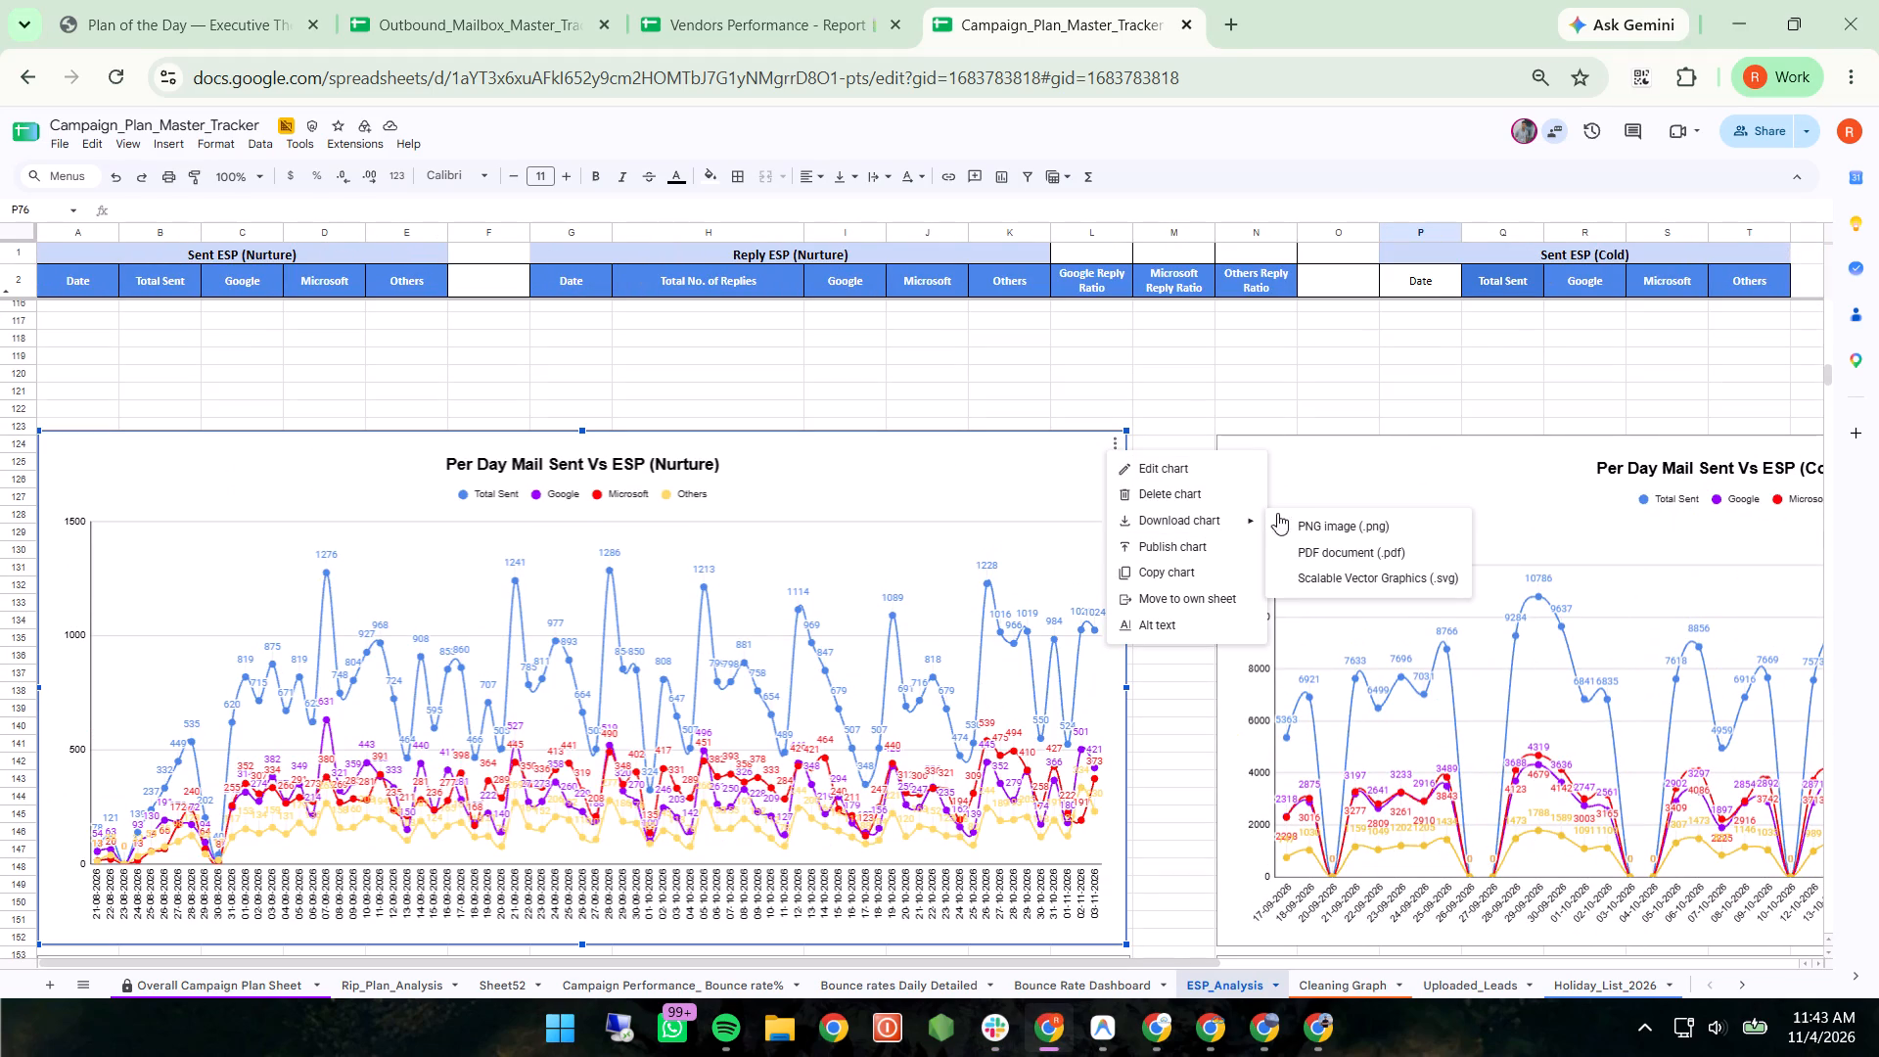
{"action": "left_click", "coordinate": [1299, 514]}
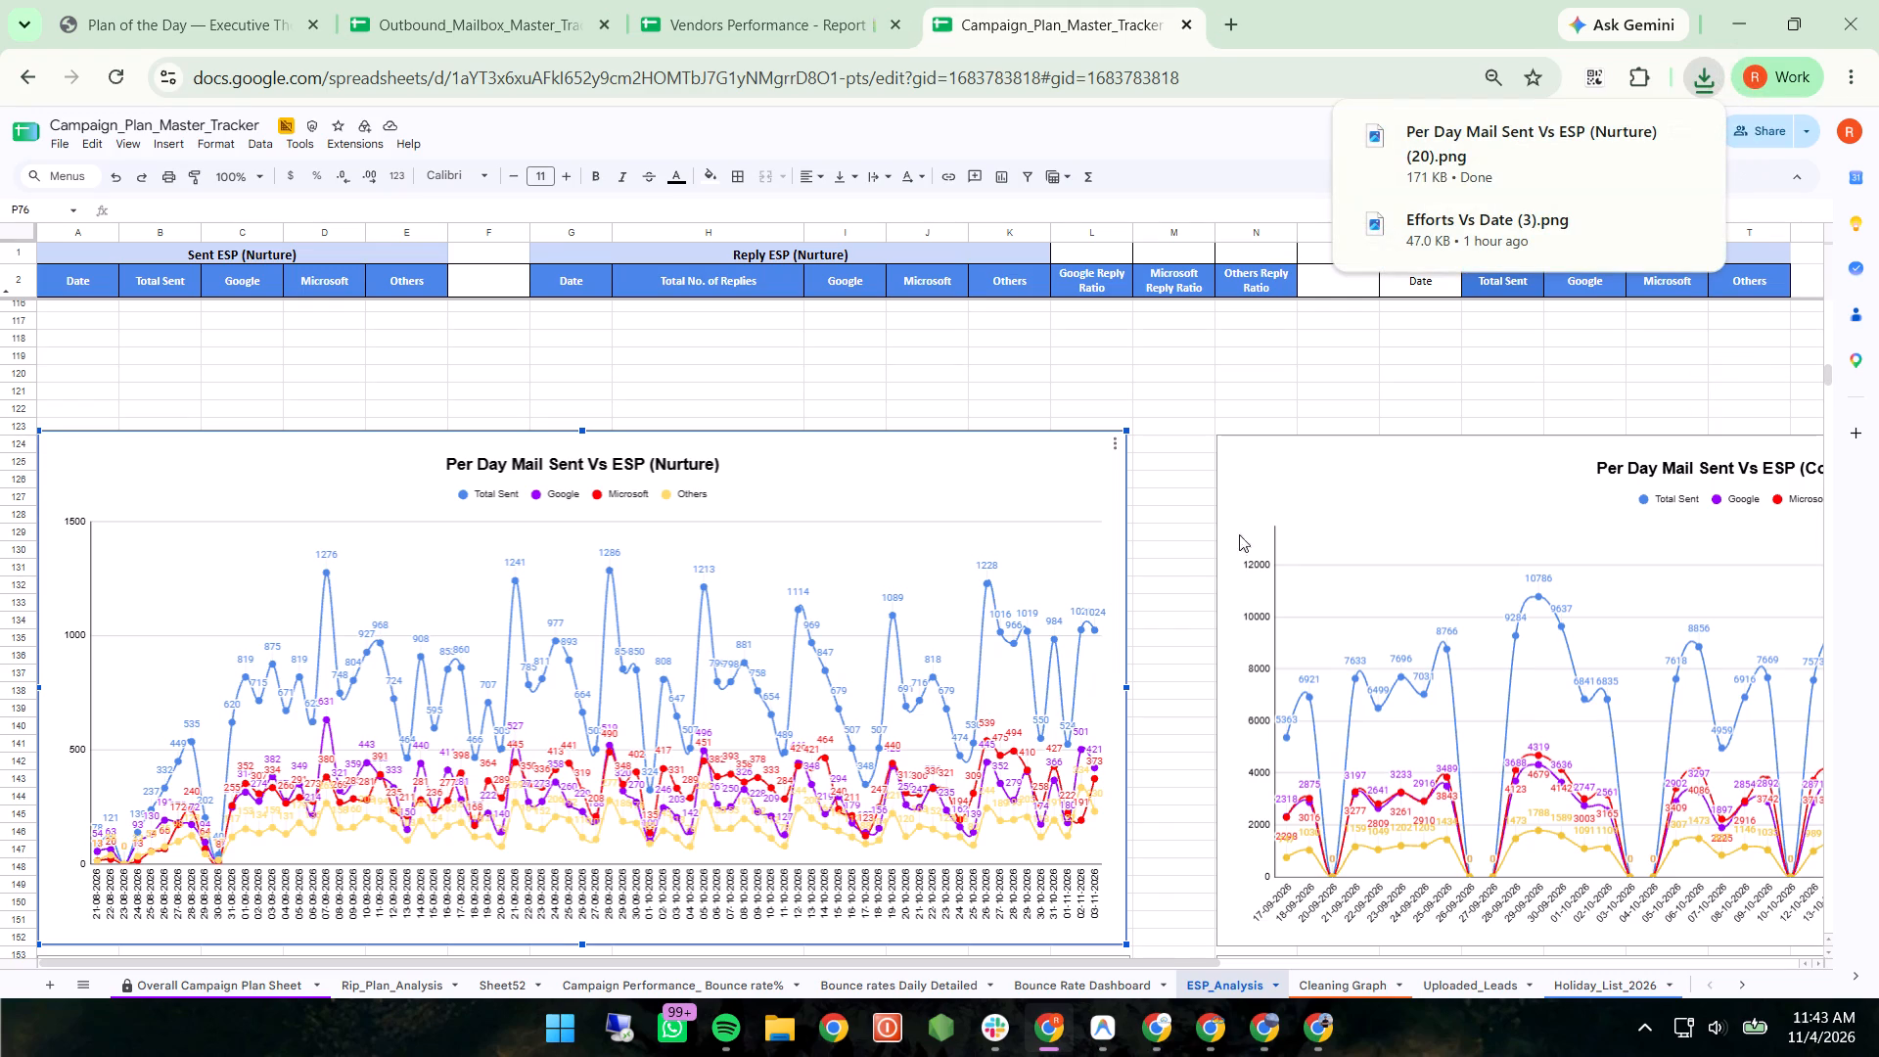
Download the Per Day Replies Vs ESP (Nurture) chart as a PNG image.
{"action": "scroll", "coordinate": [1038, 601], "scroll_direction": "down", "scroll_amount": 3}
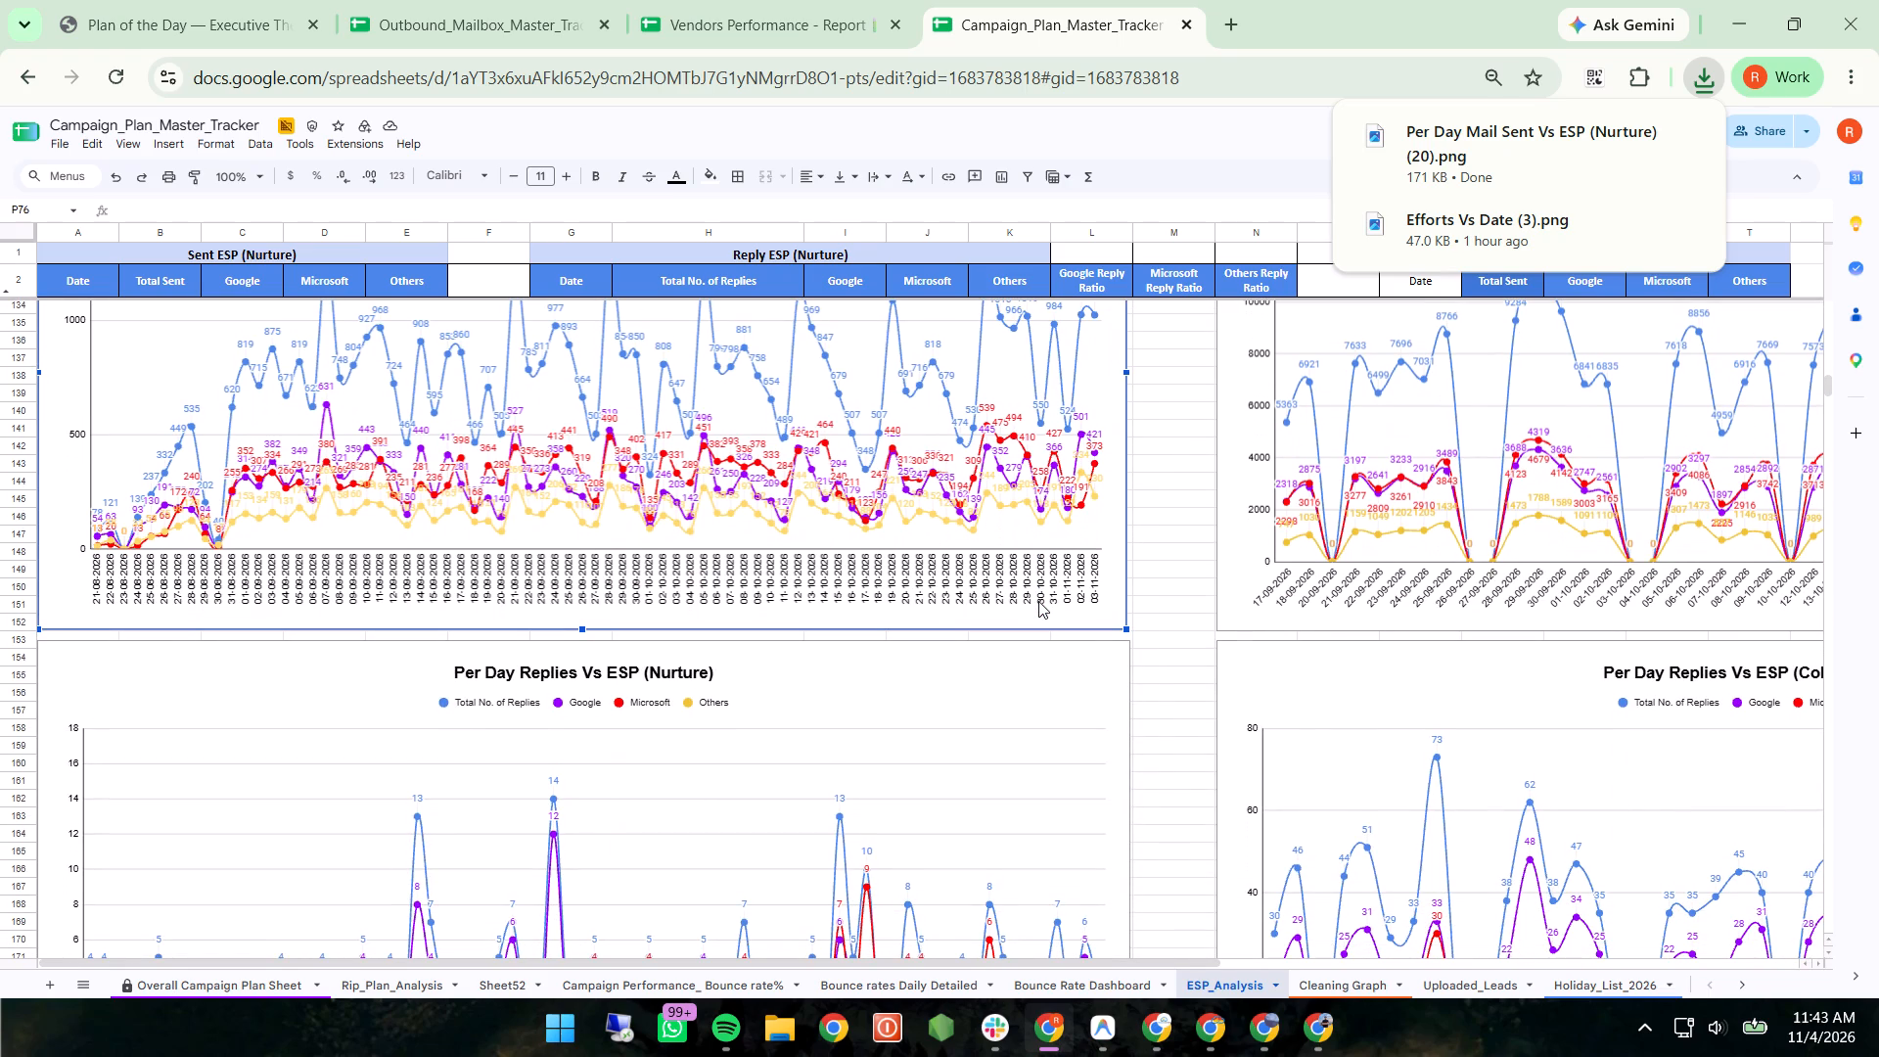
{"action": "scroll", "coordinate": [1038, 601], "scroll_direction": "down", "scroll_amount": 1}
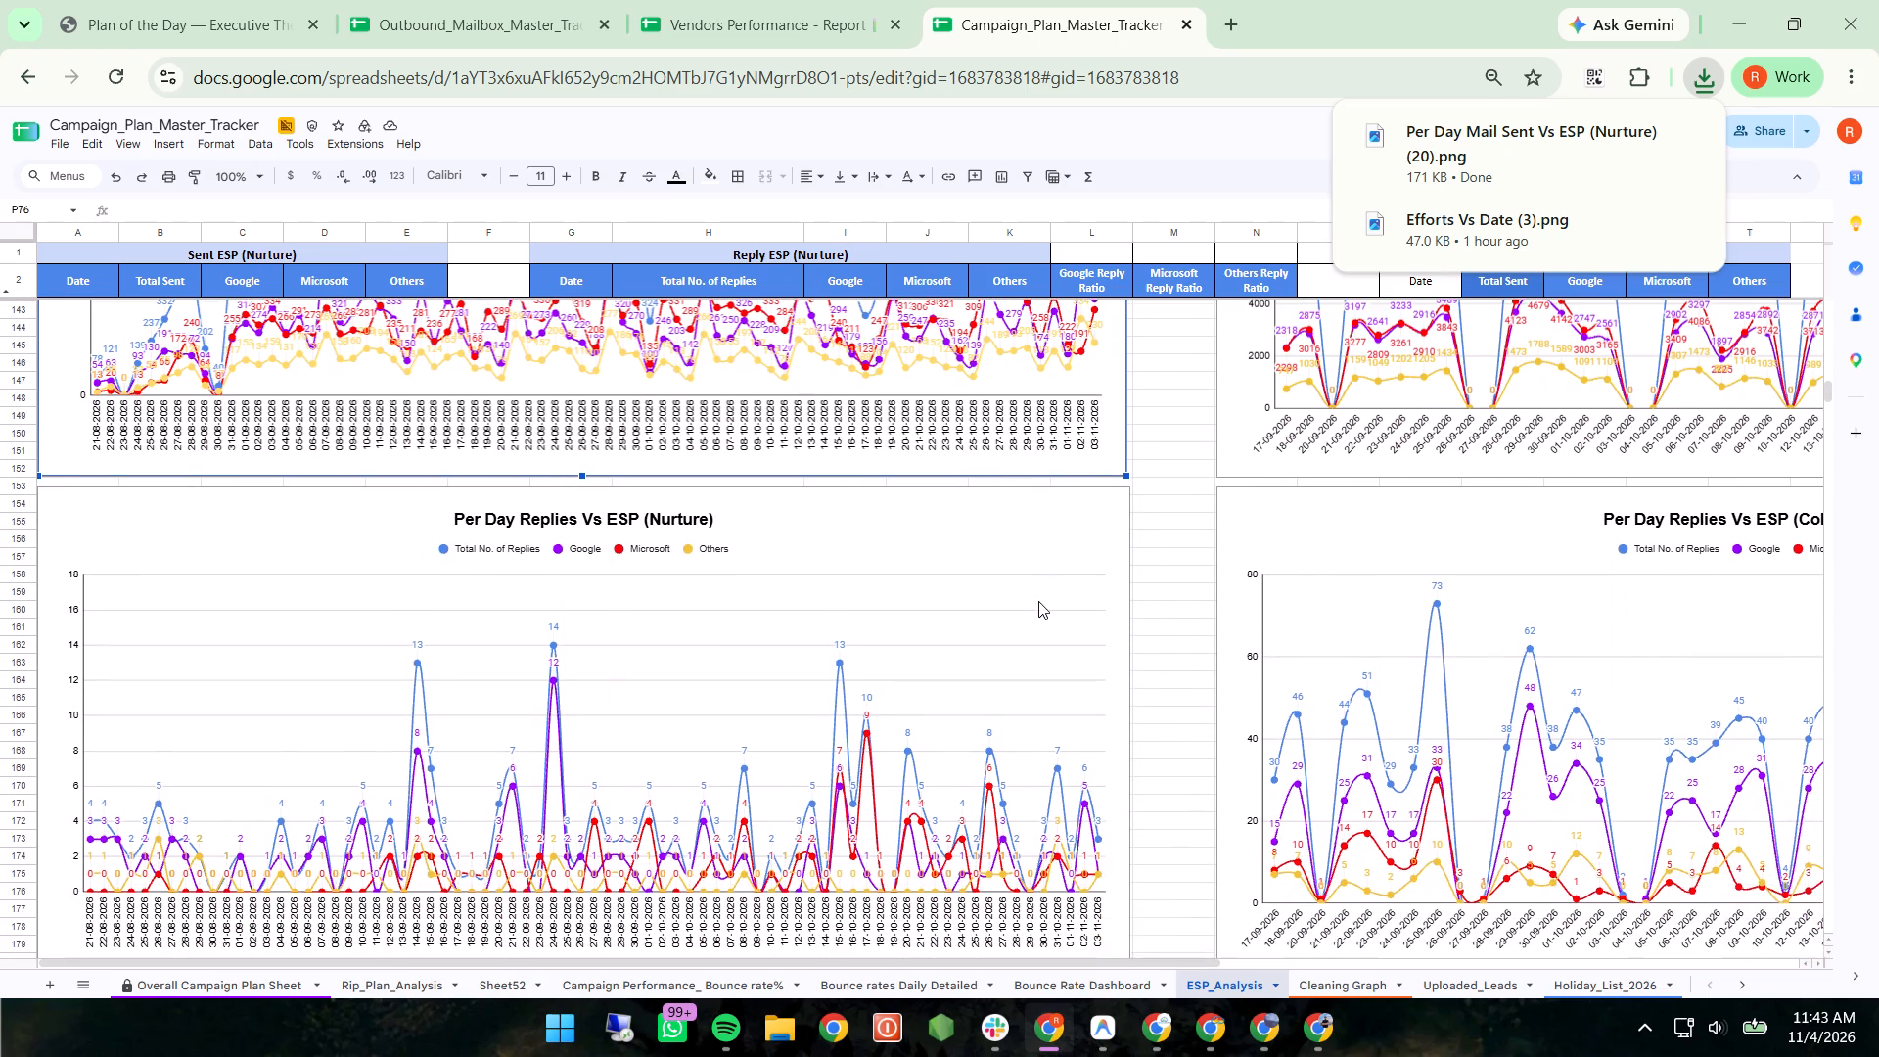
{"action": "scroll", "coordinate": [1038, 601], "scroll_direction": "down", "scroll_amount": 1}
{"action": "left_click", "coordinate": [1057, 533]}
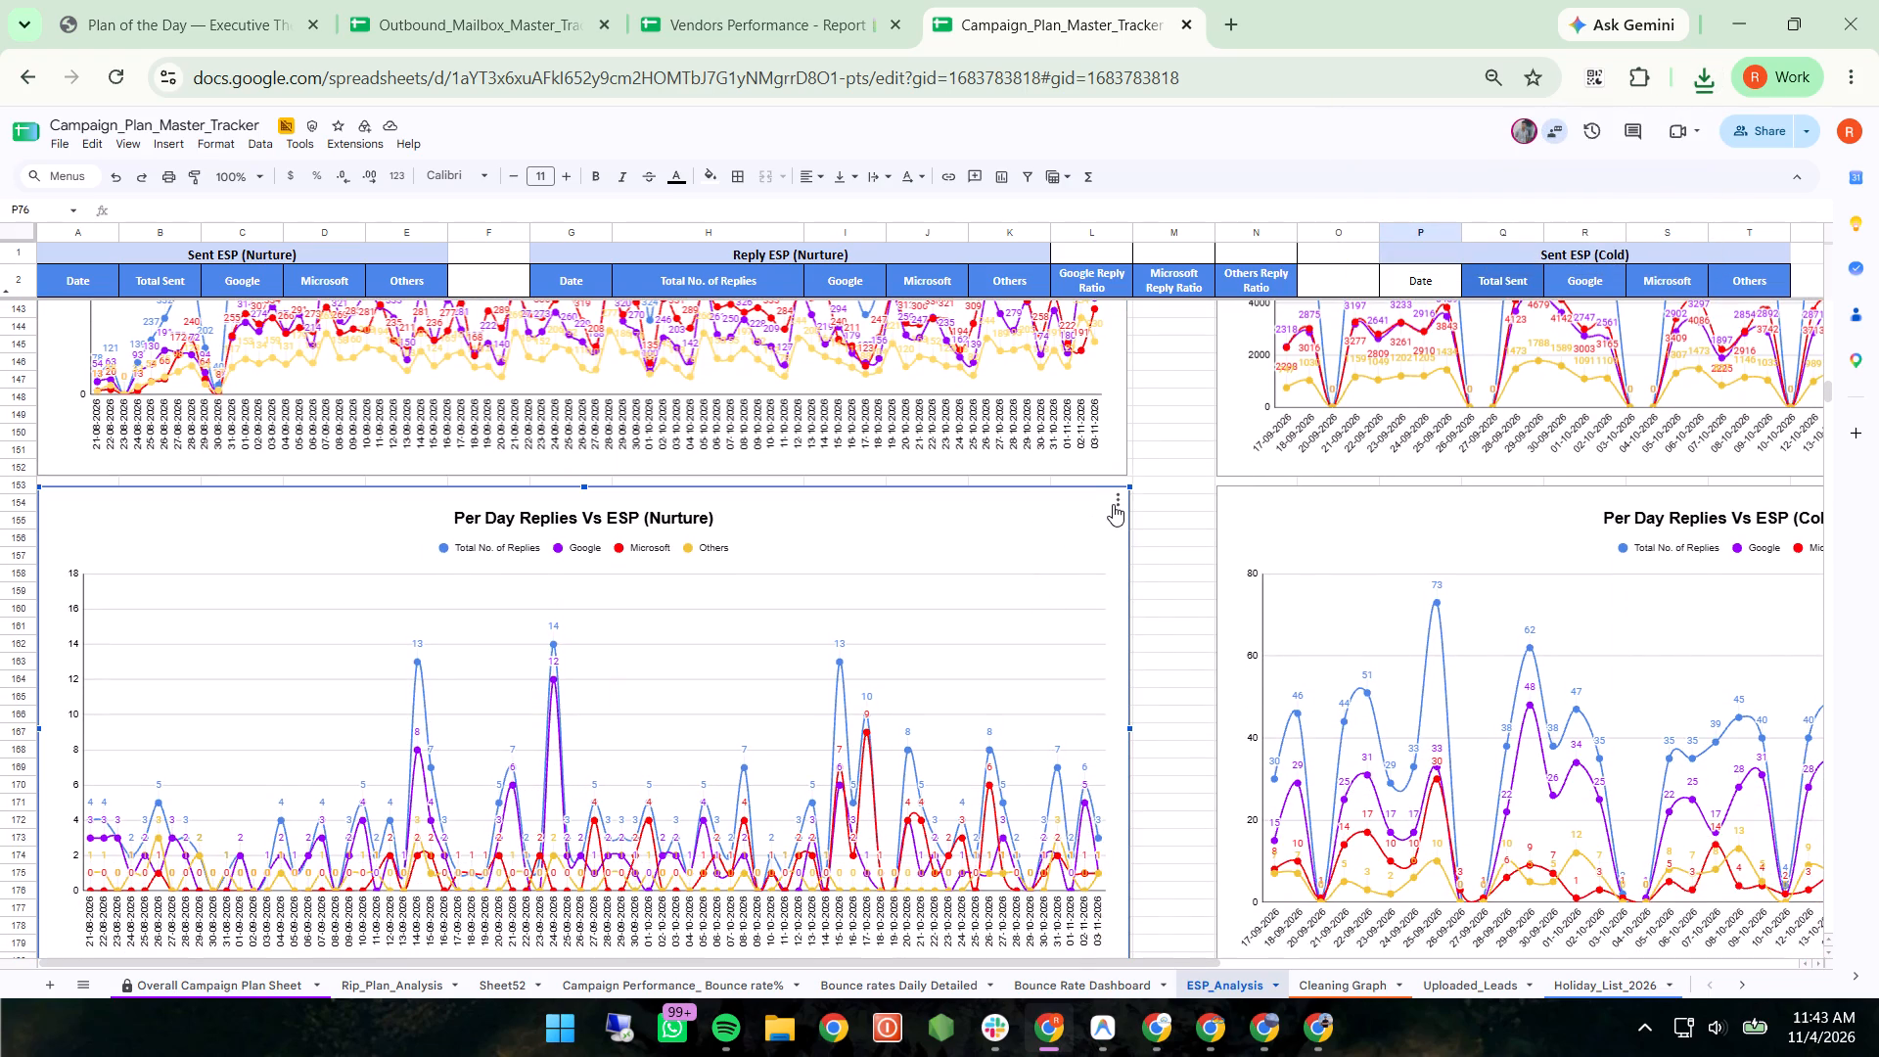
{"action": "left_click", "coordinate": [1113, 504]}
{"action": "left_click", "coordinate": [1306, 581]}
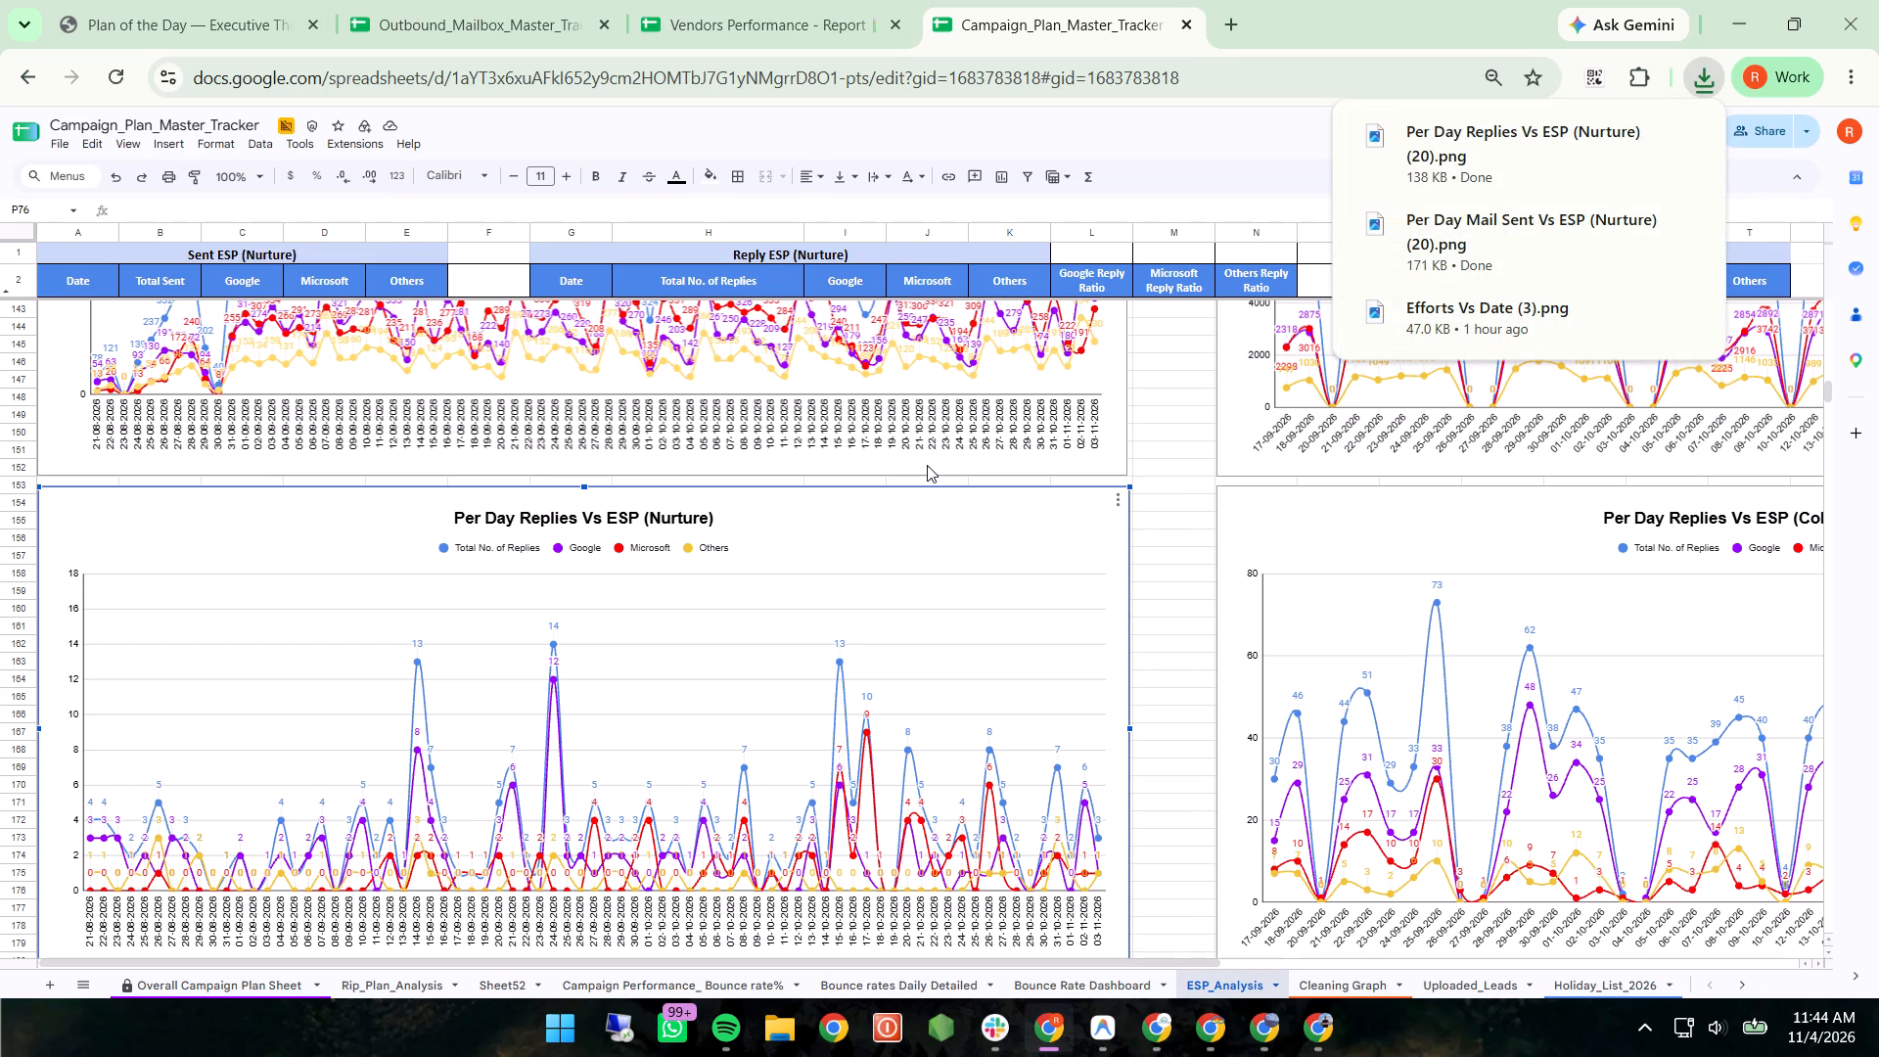
Download the ESP Vs Reply Ratio (Nurture) chart as a PNG image.
{"action": "scroll", "coordinate": [927, 465], "scroll_direction": "down", "scroll_amount": 3}
{"action": "left_click", "coordinate": [1048, 534]}
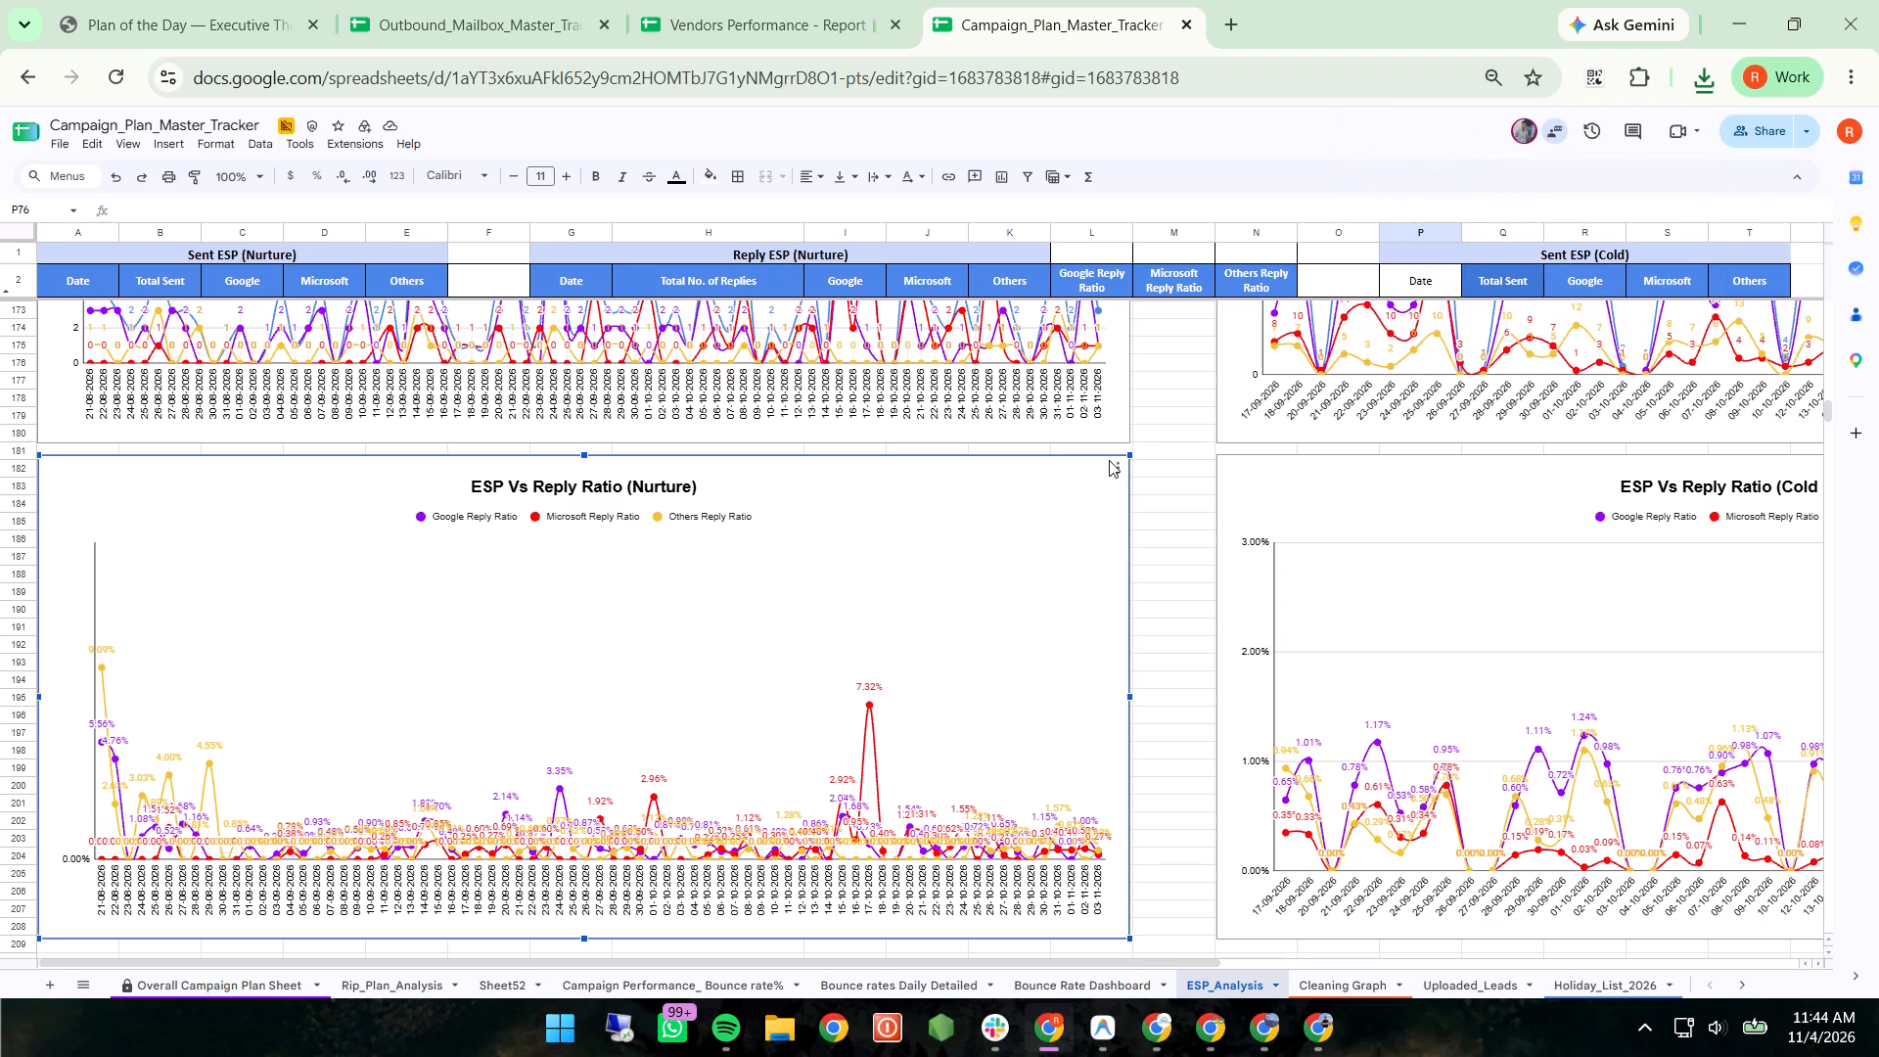
{"action": "left_click", "coordinate": [1116, 463]}
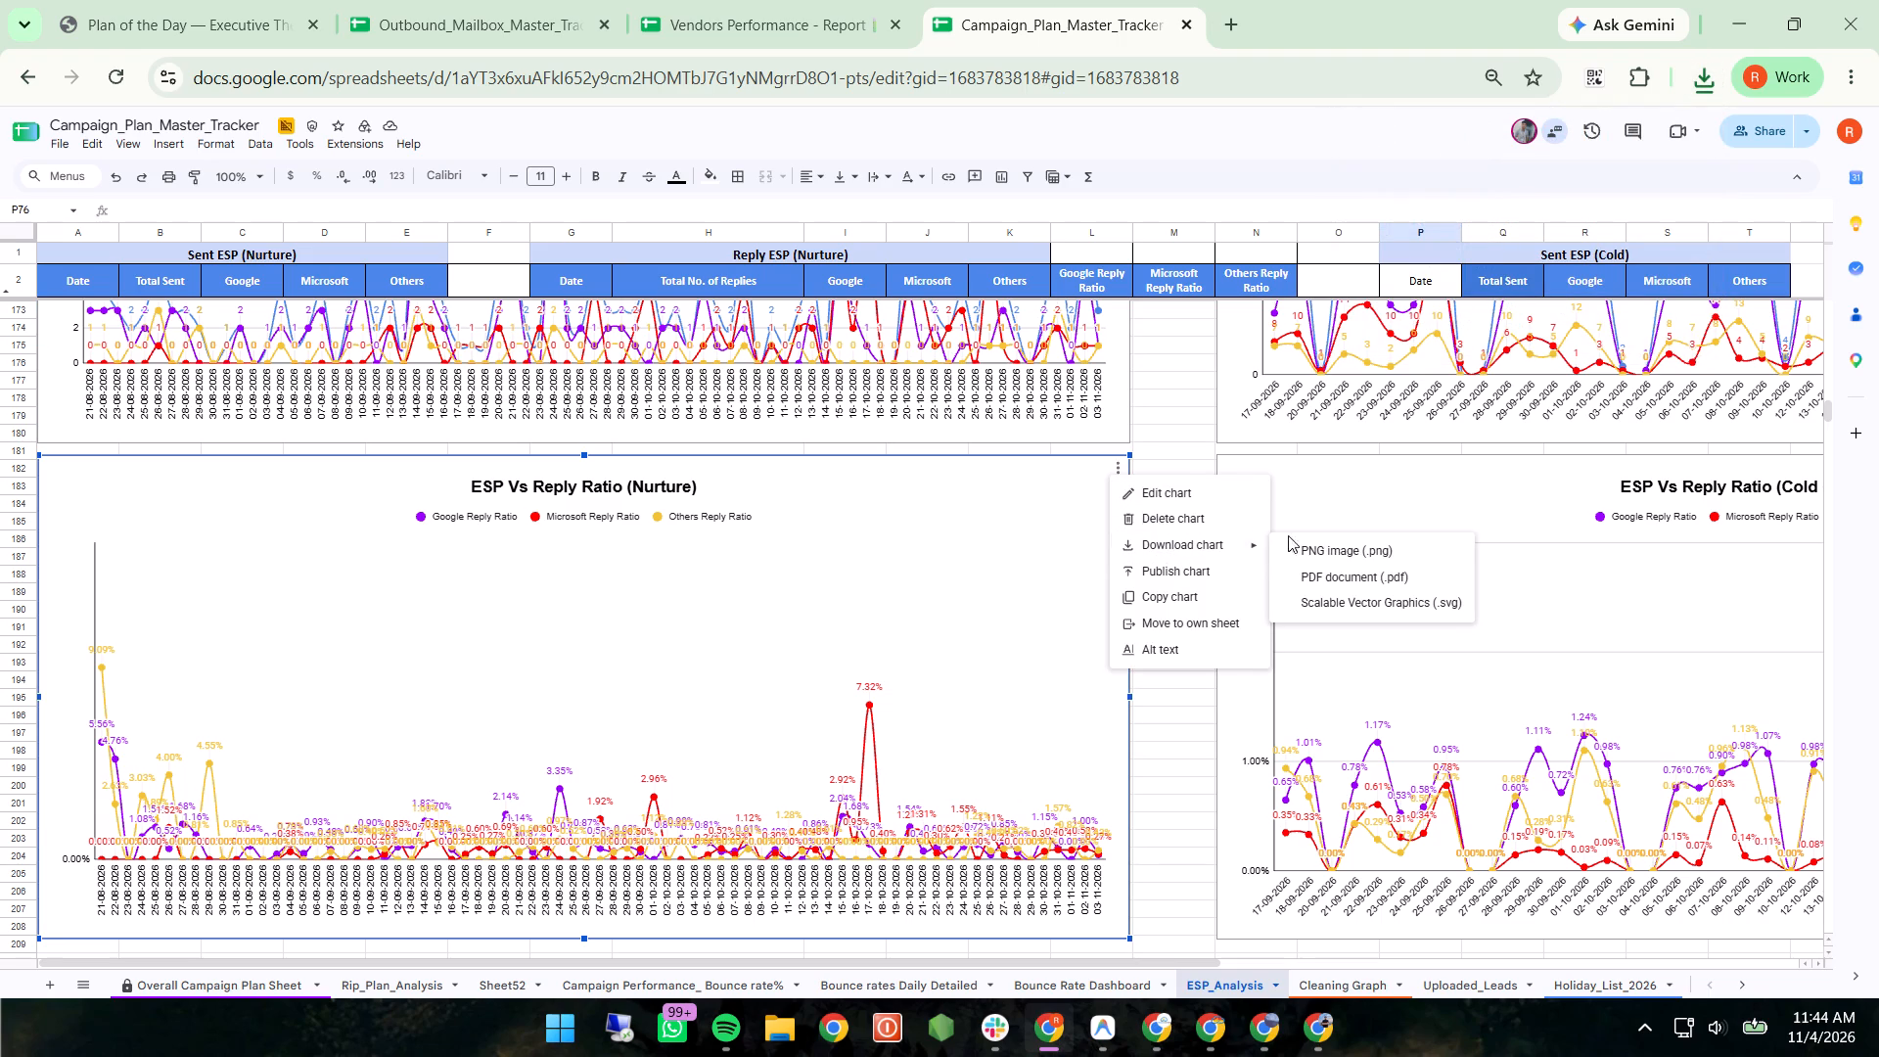
{"action": "left_click", "coordinate": [1313, 542]}
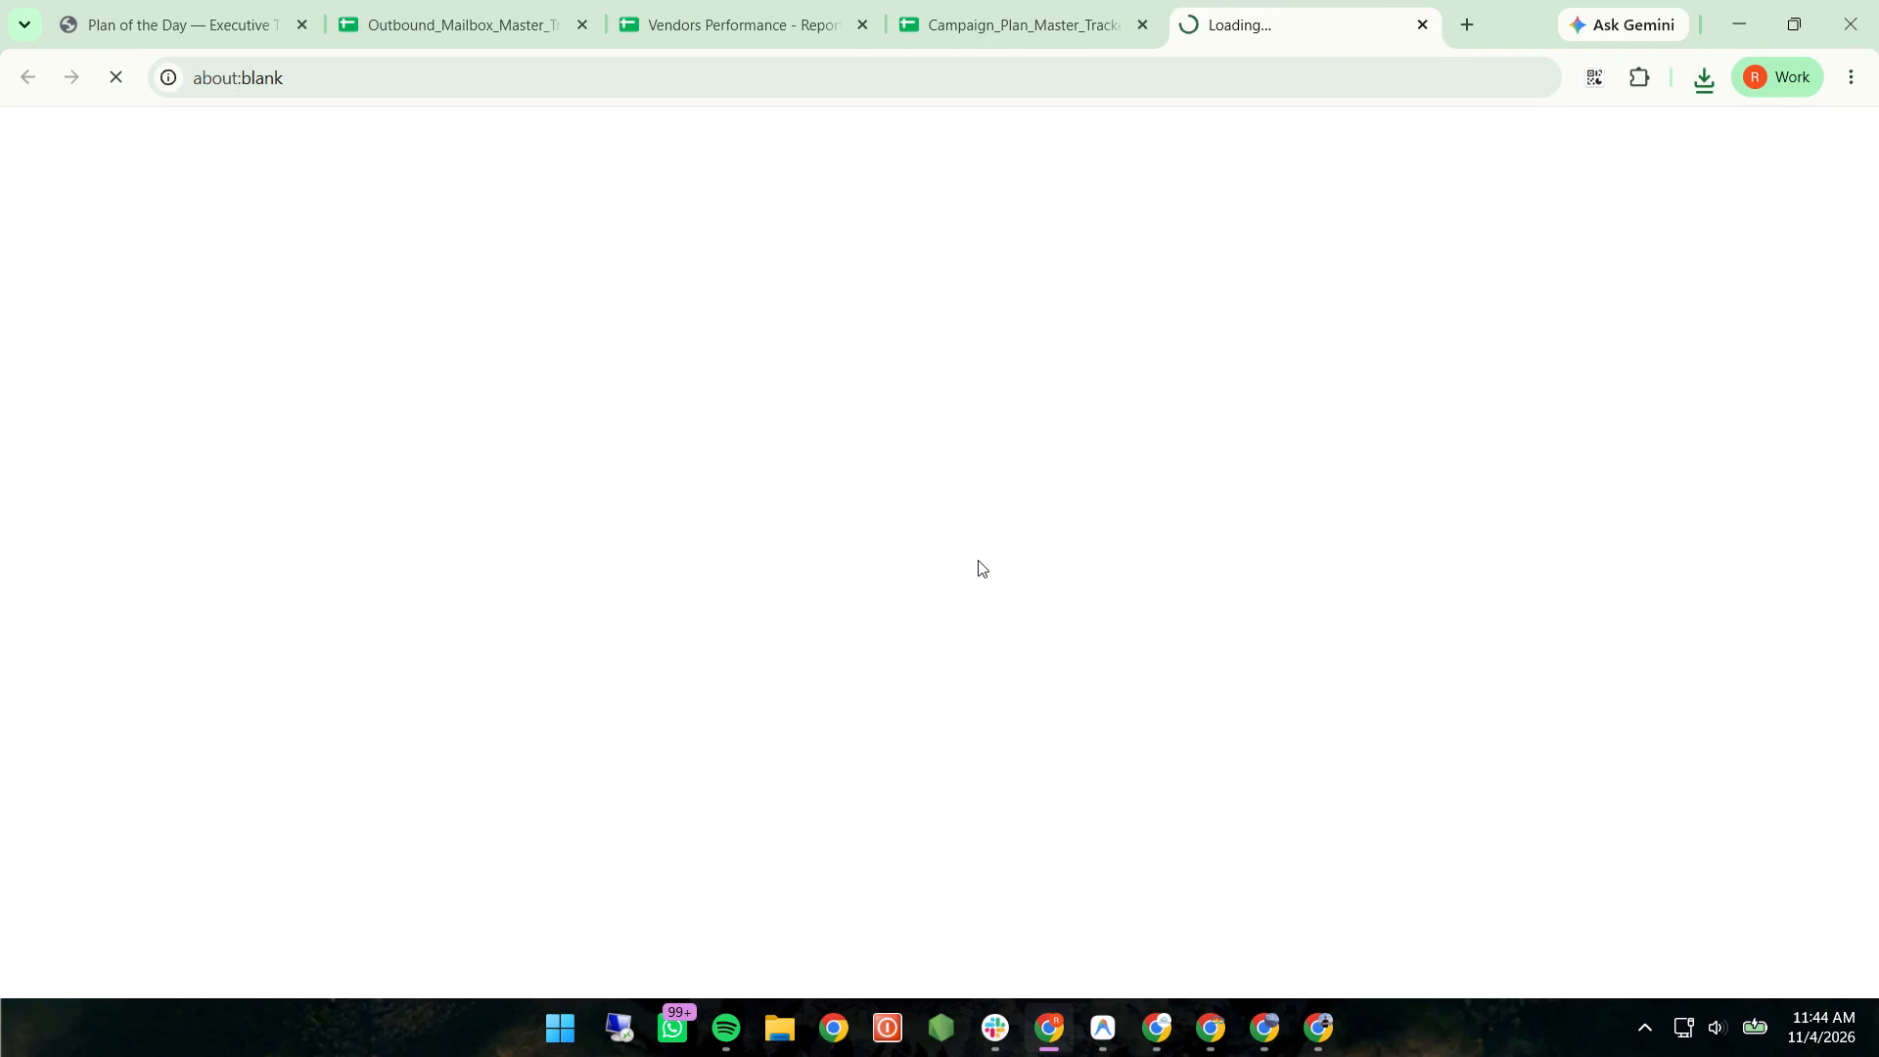
Download the Per Day Mail Sent Vs ESP (Cold Outbound) chart as a PNG image.
{"action": "scroll", "coordinate": [978, 560], "scroll_direction": "up", "scroll_amount": 4}
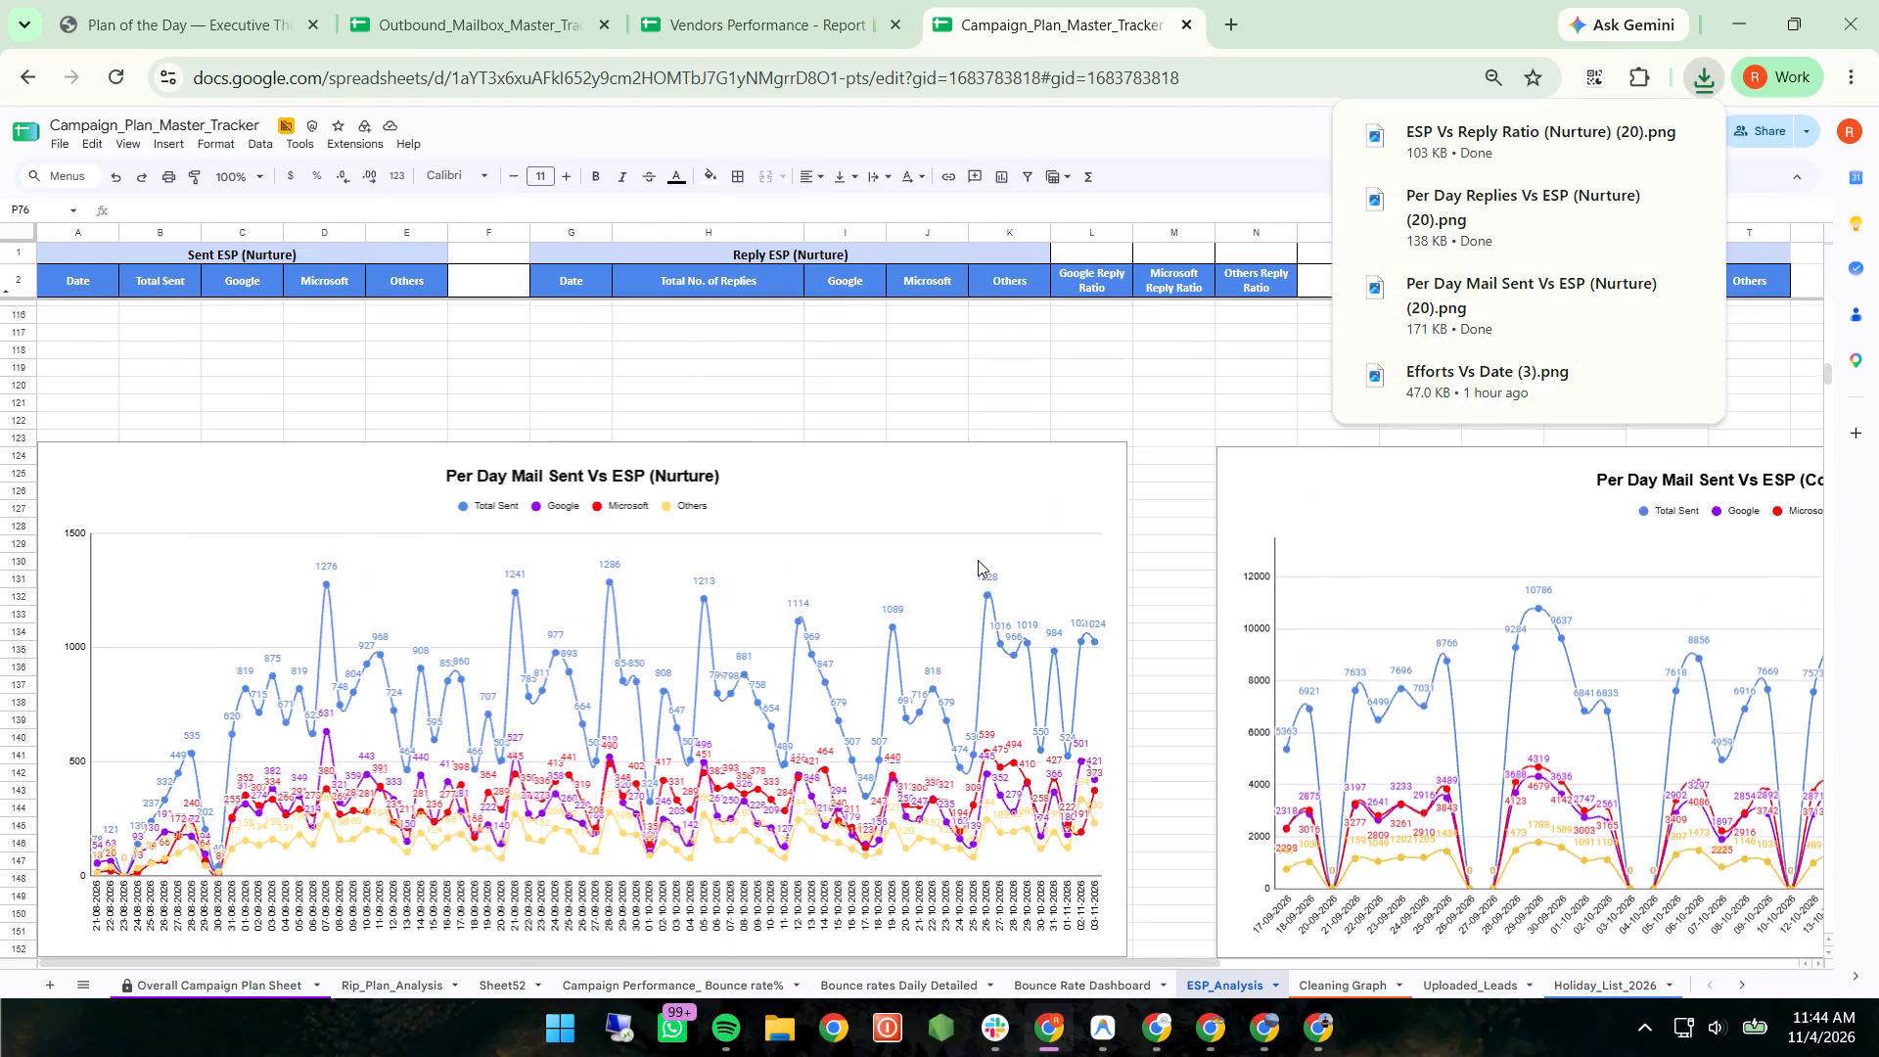
{"action": "scroll", "coordinate": [978, 560], "scroll_direction": "up", "scroll_amount": 2}
{"action": "scroll", "coordinate": [978, 560], "scroll_direction": "left", "scroll_amount": 3}
{"action": "scroll", "coordinate": [978, 560], "scroll_direction": "down", "scroll_amount": 2}
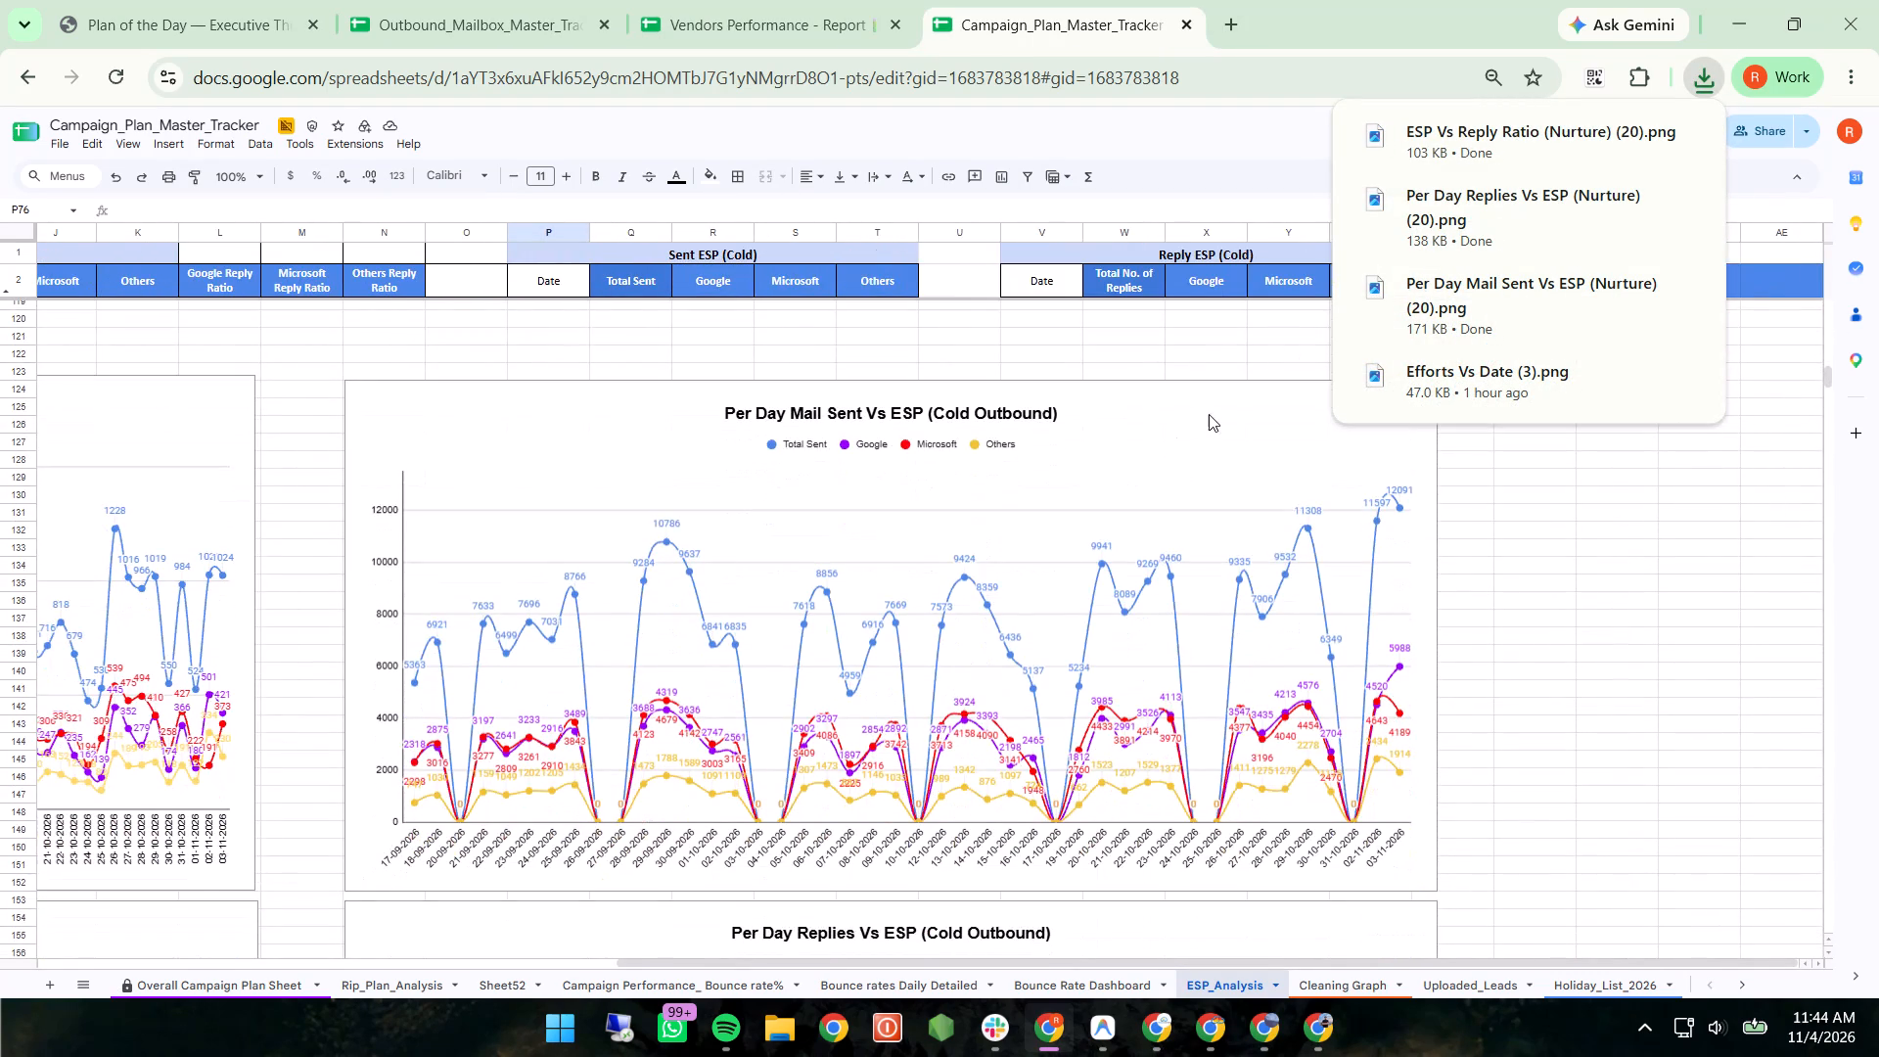
{"action": "left_click", "coordinate": [1209, 416]}
{"action": "left_click", "coordinate": [1427, 392]}
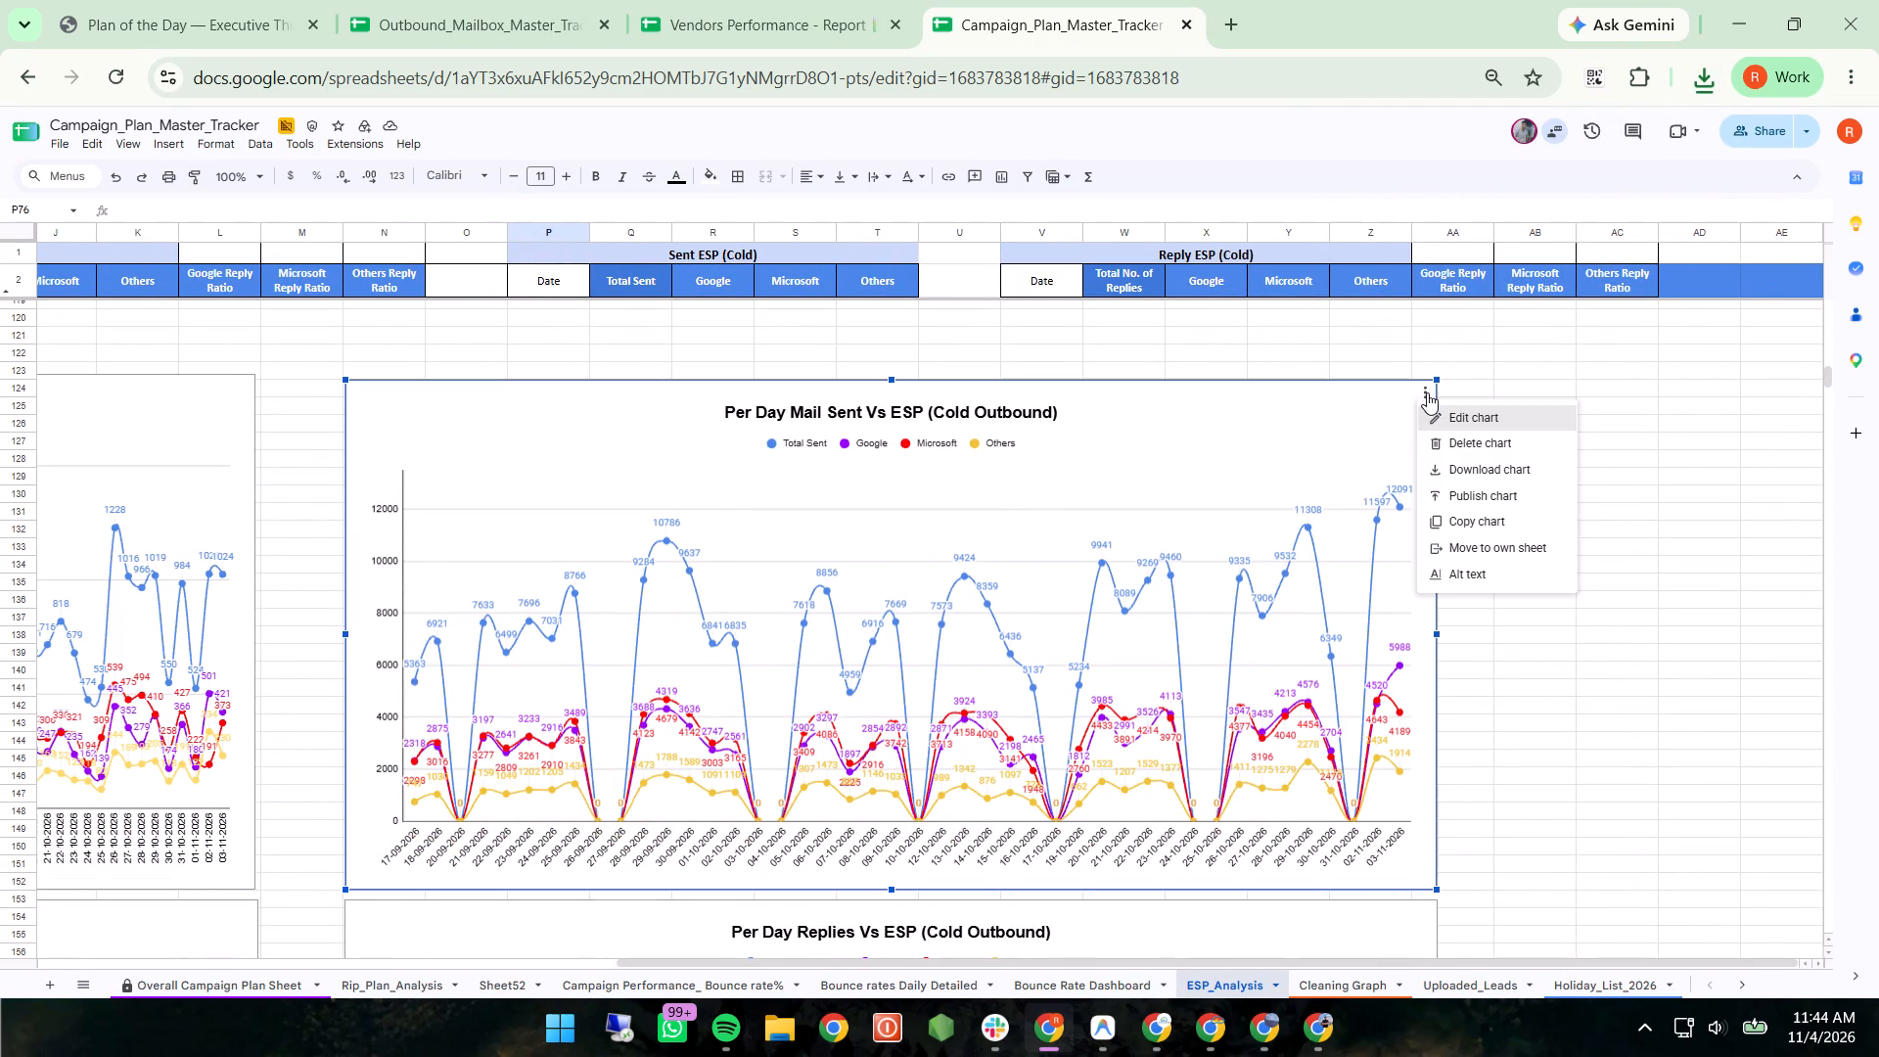
{"action": "left_click", "coordinate": [1616, 478]}
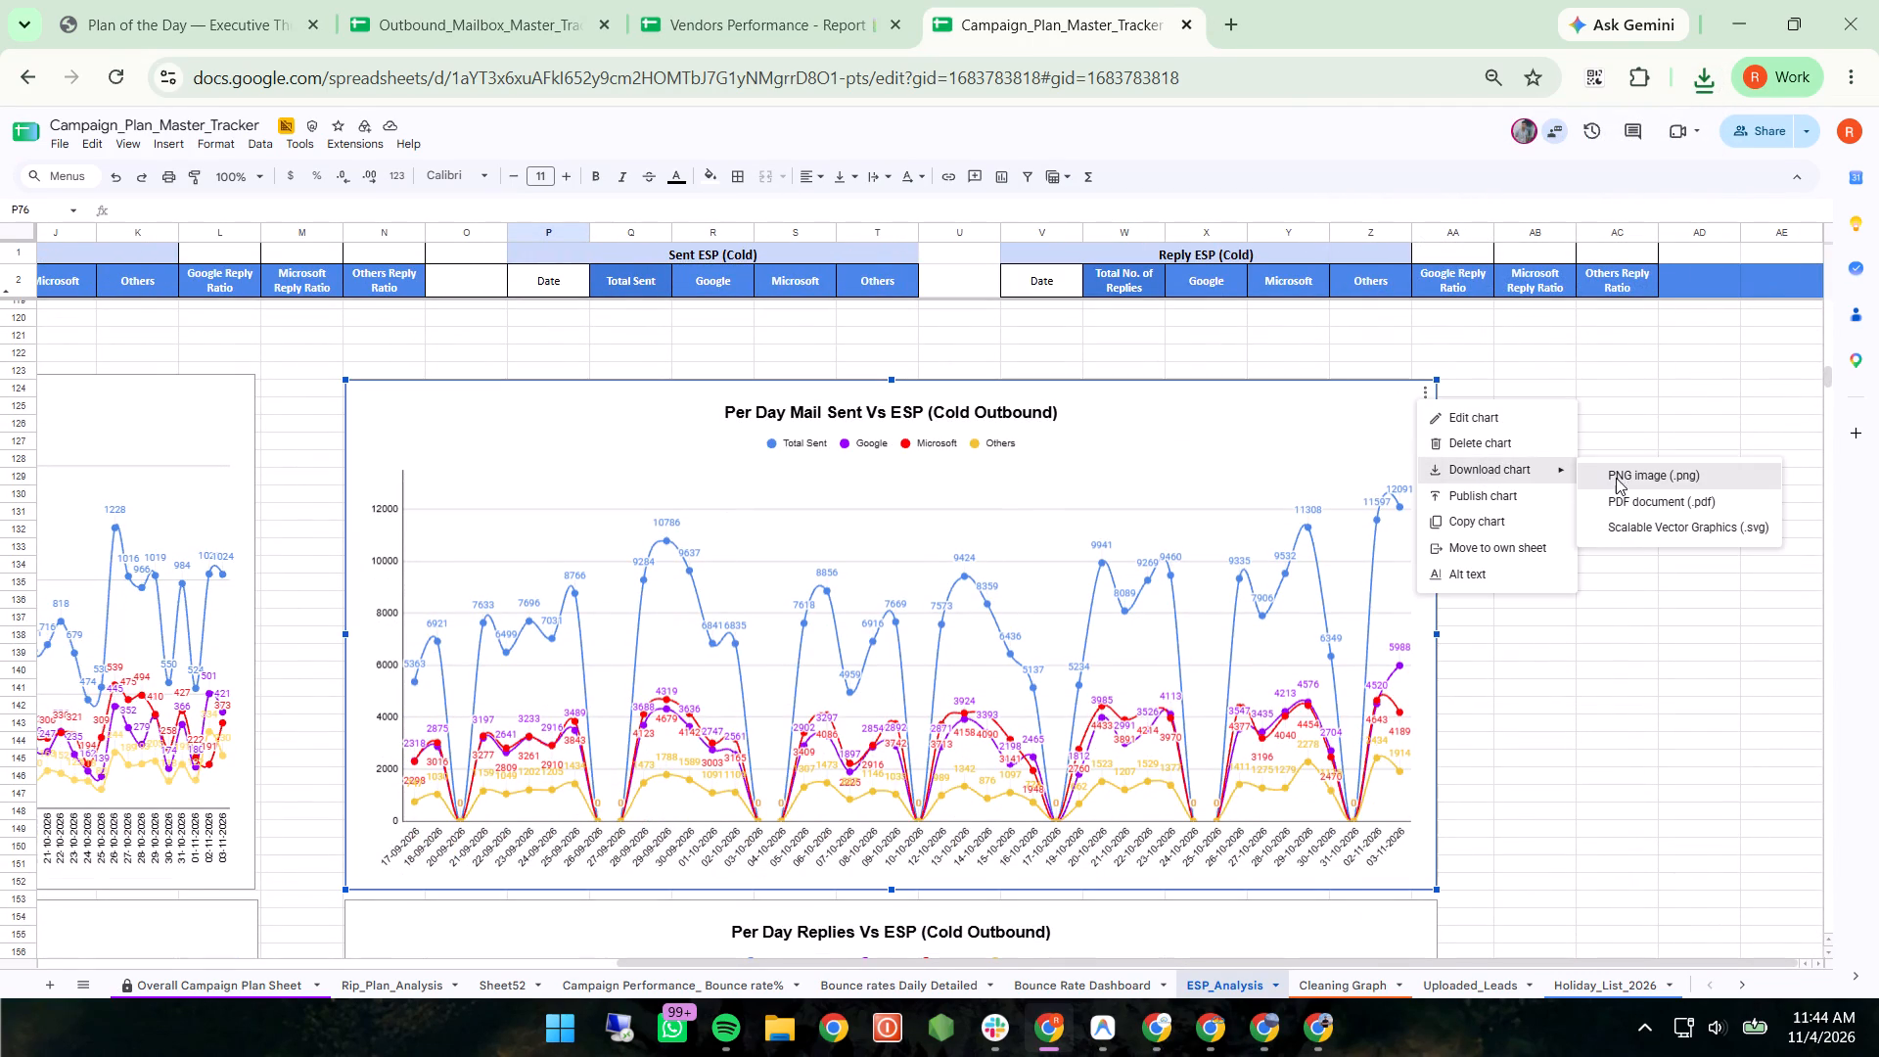
Download the Per Day Replies Vs ESP (Cold Outbound) chart as a PNG image.
{"action": "scroll", "coordinate": [1286, 531], "scroll_direction": "down", "scroll_amount": 3}
{"action": "left_click", "coordinate": [1370, 535]}
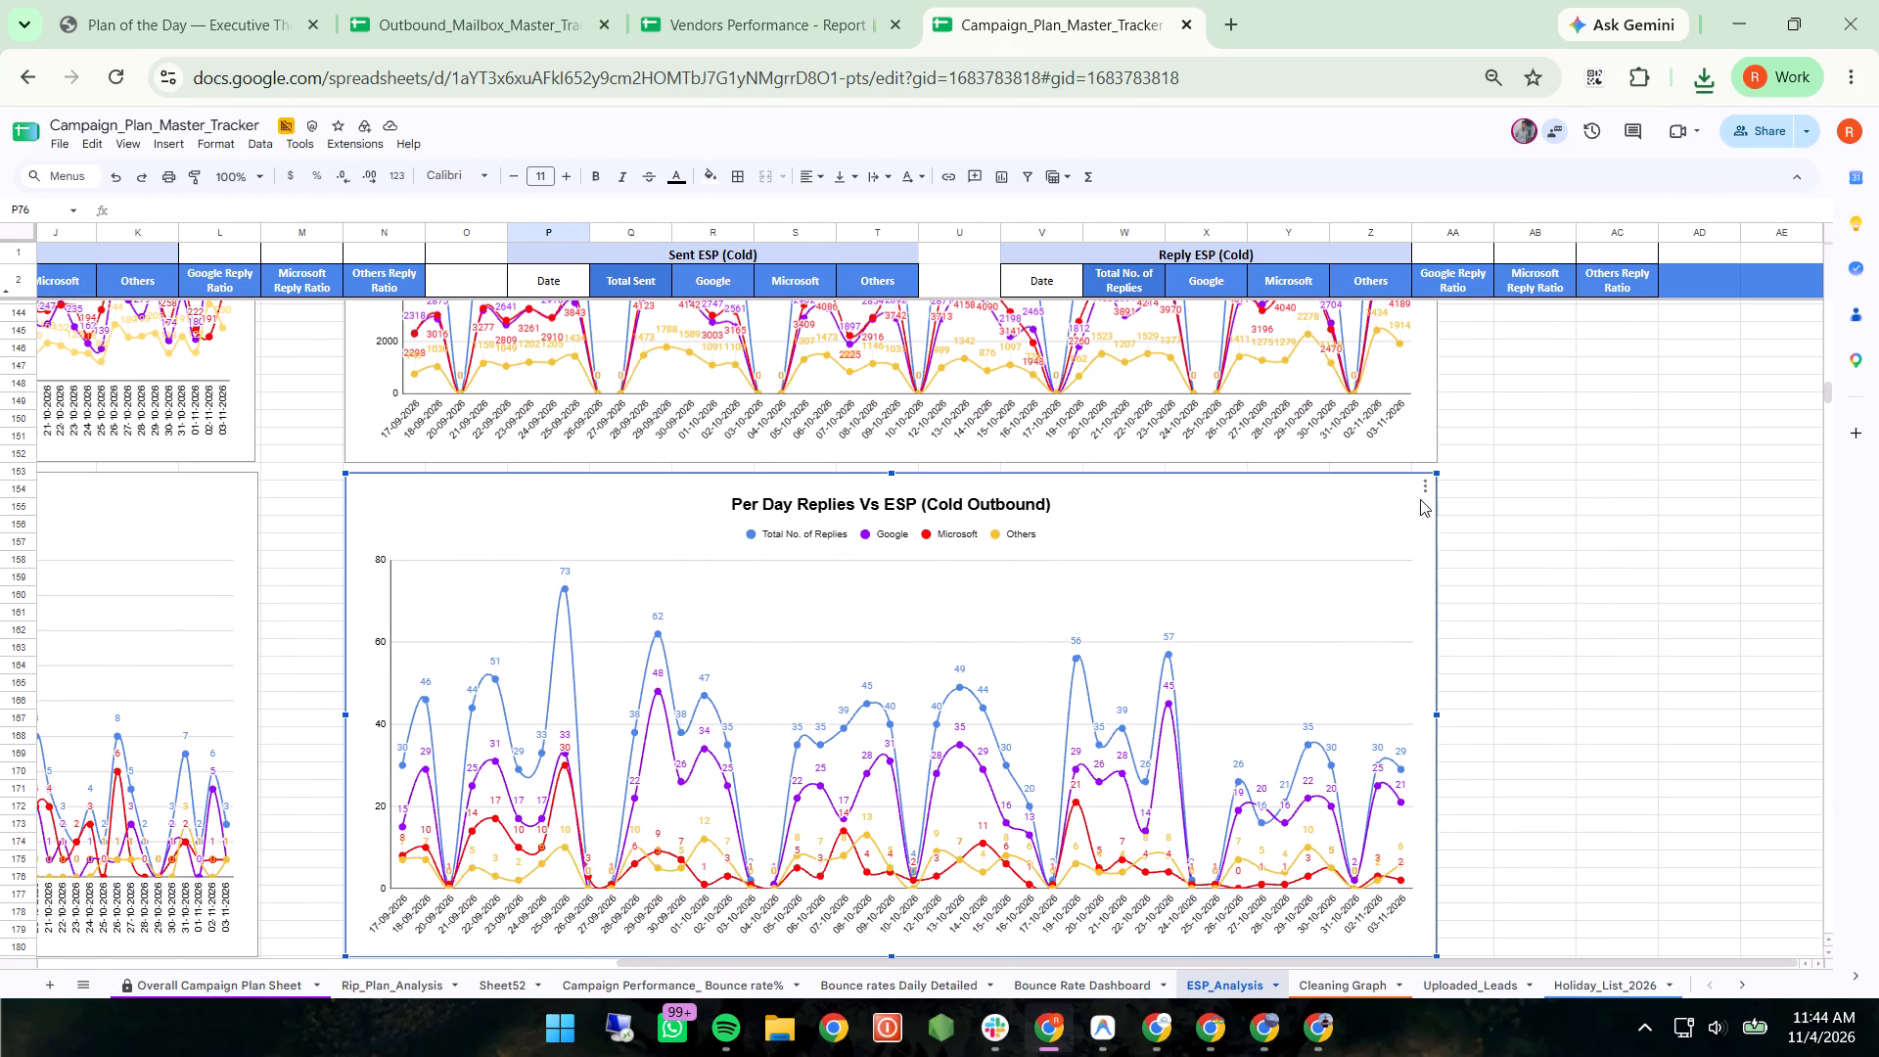
{"action": "left_click_drag", "start_coordinate": [1426, 483], "coordinate": [1466, 556]}
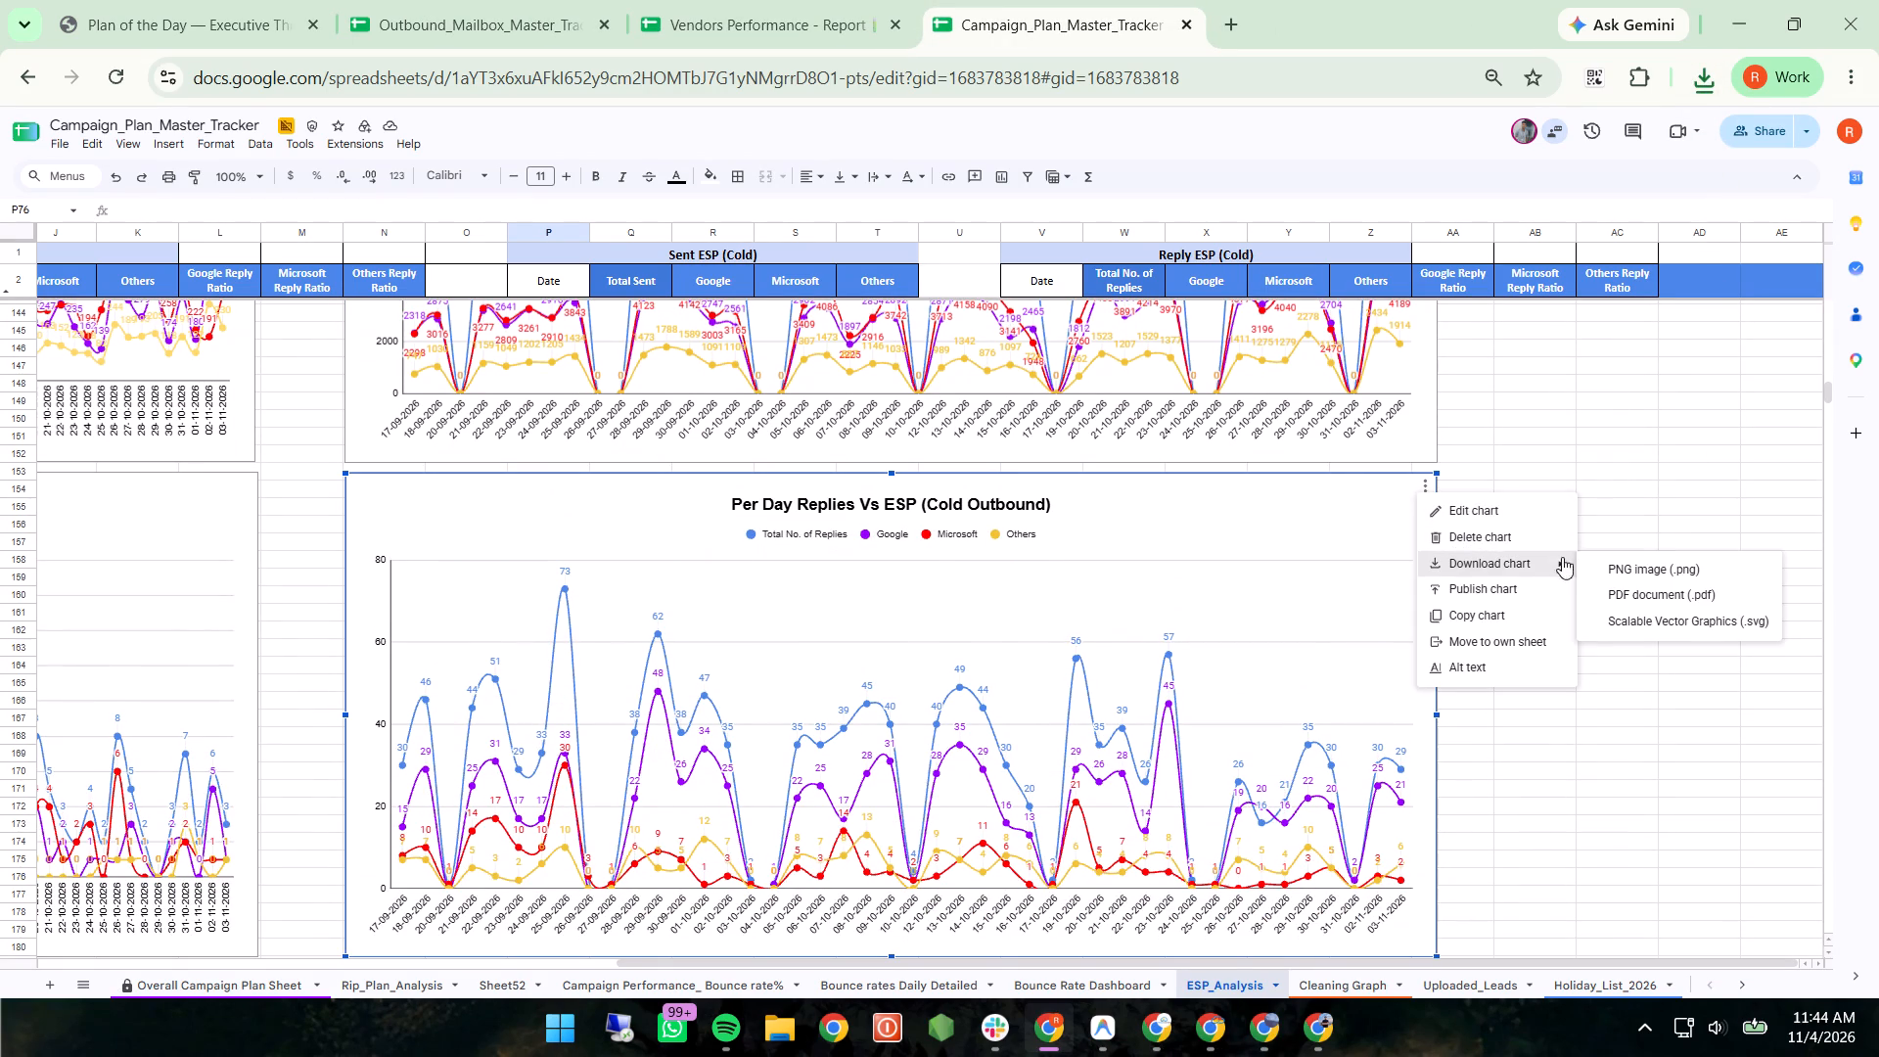
{"action": "left_click", "coordinate": [1605, 563]}
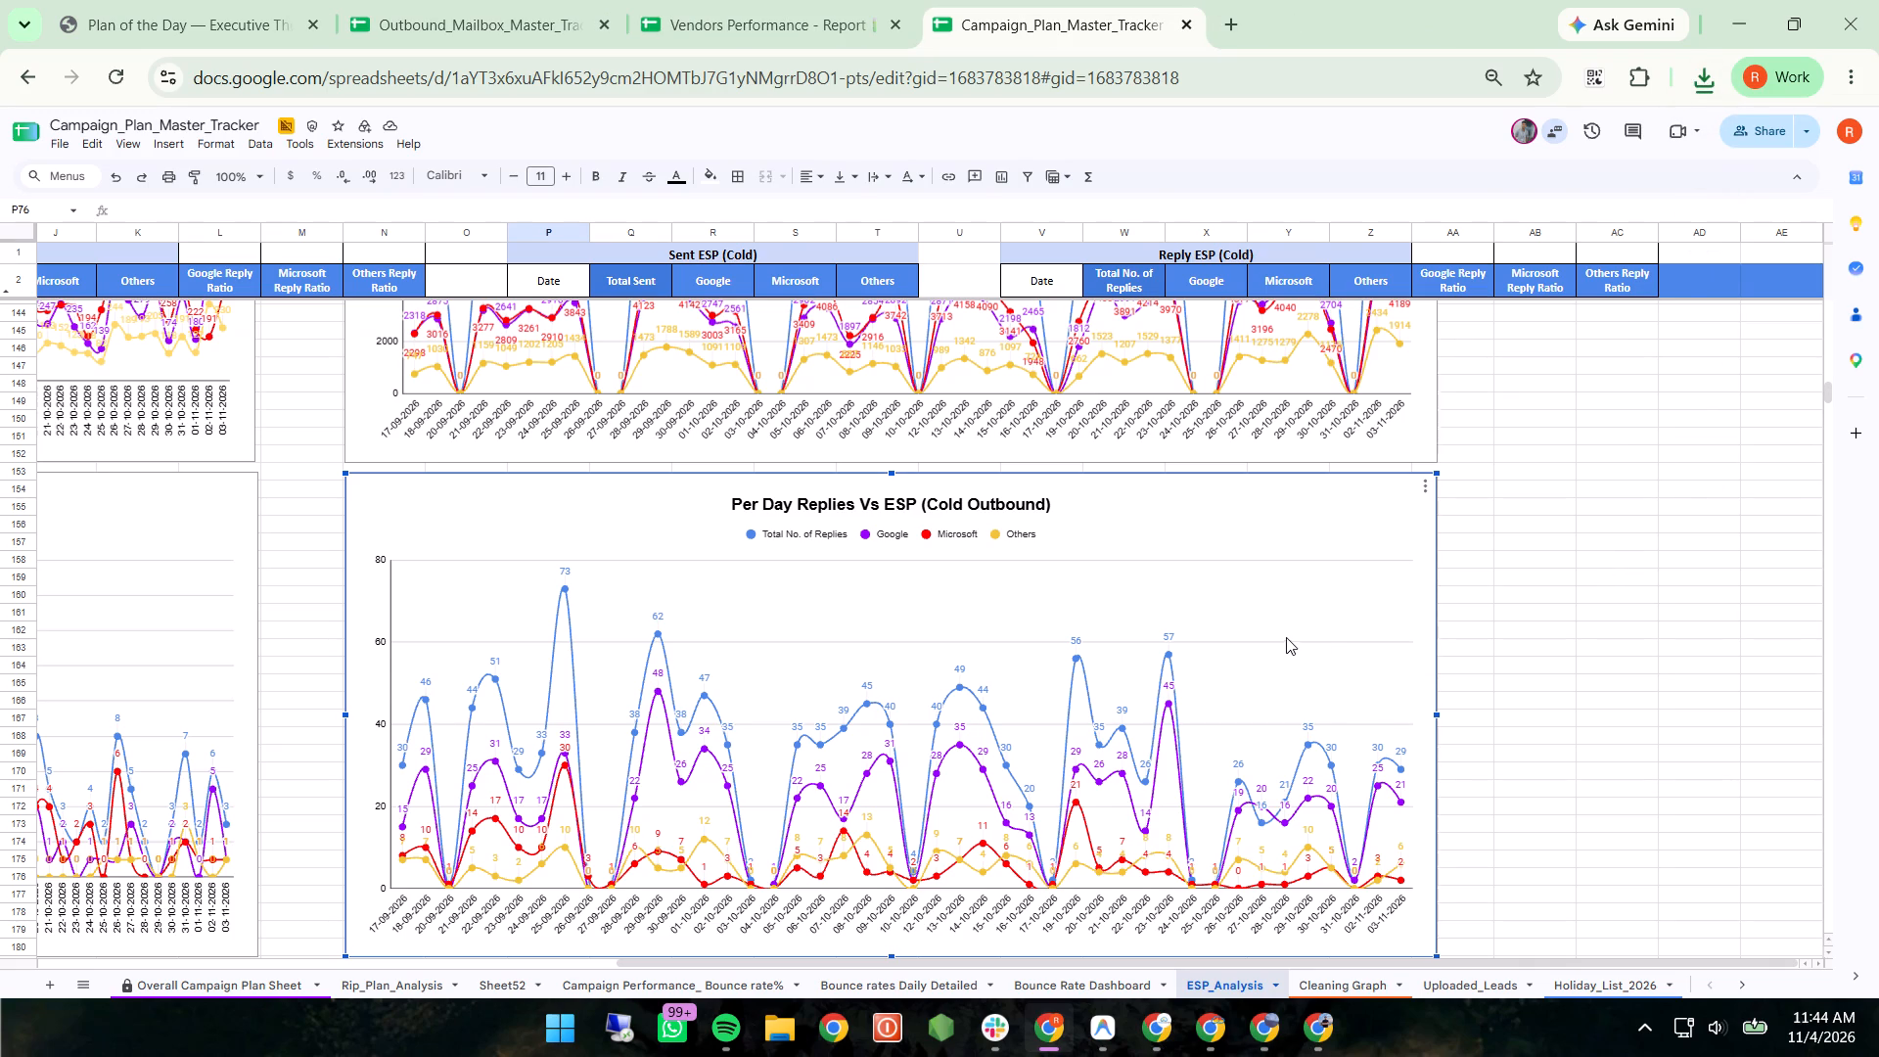
Download the ESP Vs Reply Ratio (Cold Outbound) chart as a PNG image.
{"action": "scroll", "coordinate": [1285, 638], "scroll_direction": "down", "scroll_amount": 4}
{"action": "left_click", "coordinate": [1353, 585]}
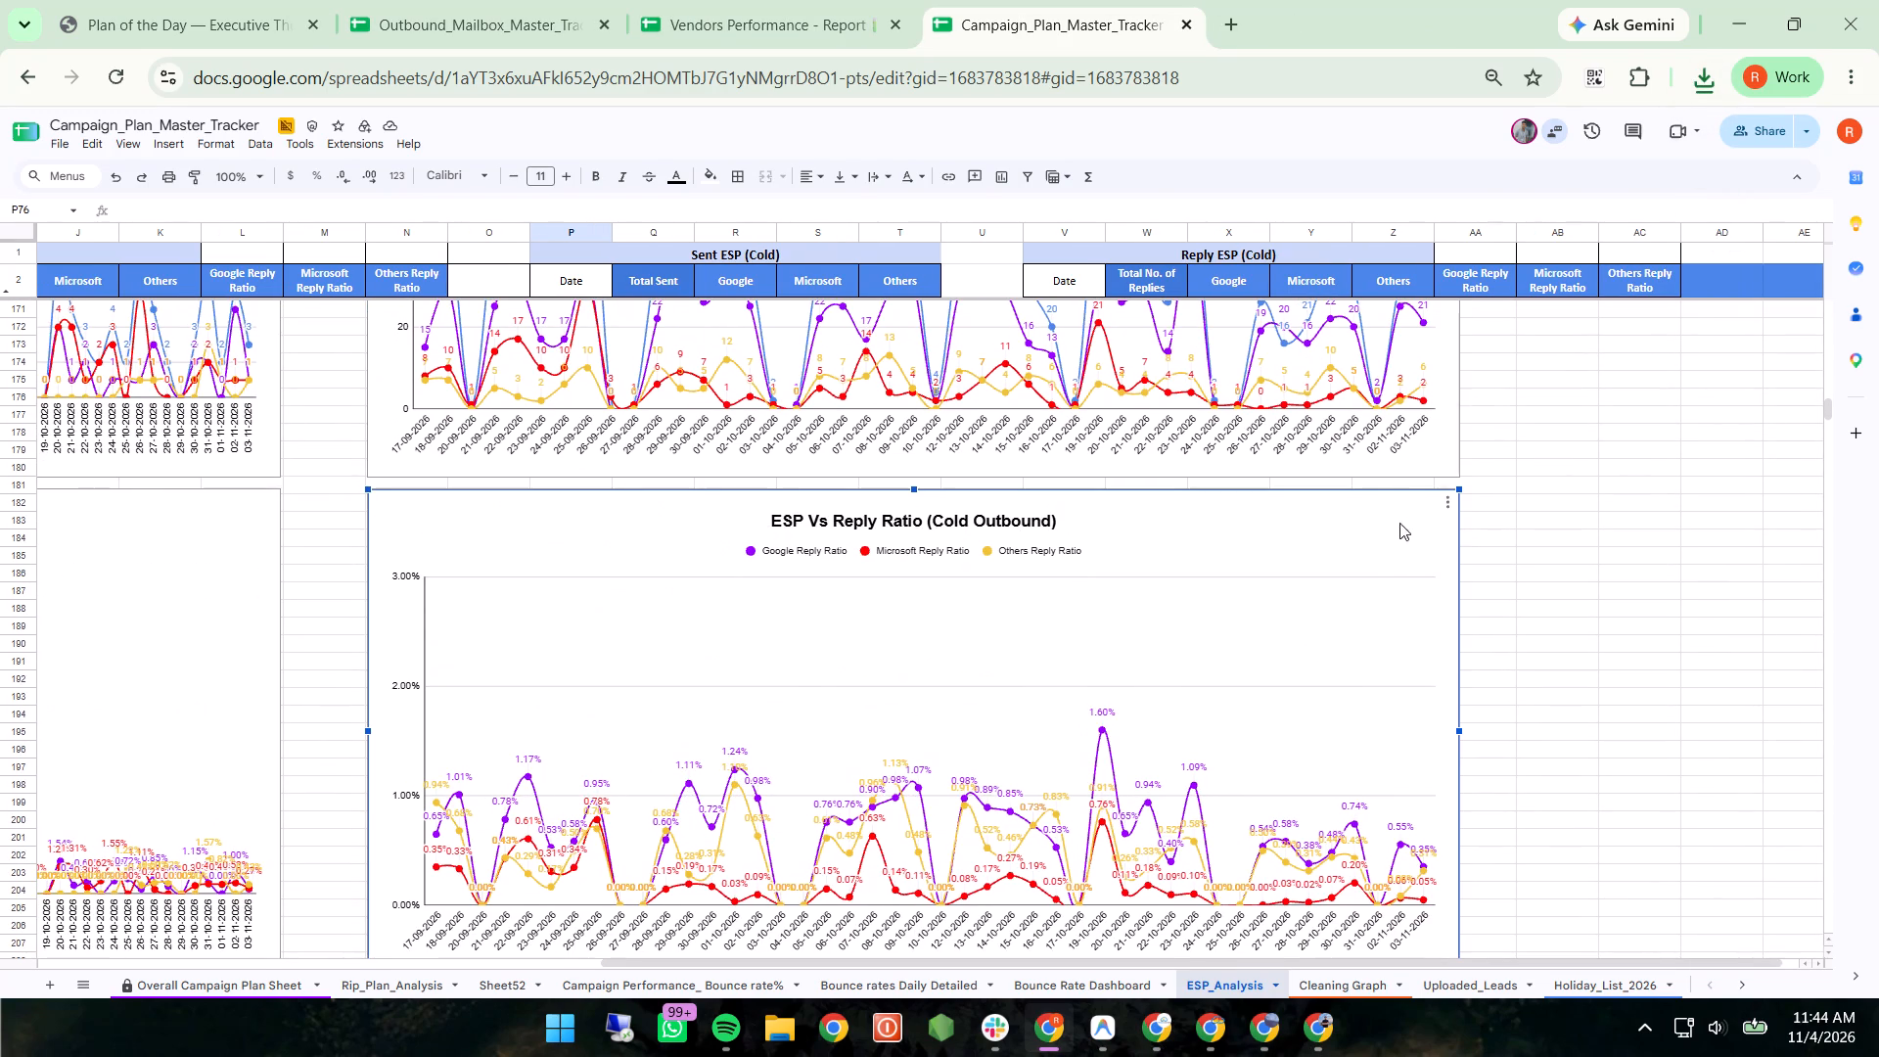
{"action": "left_click", "coordinate": [1445, 499]}
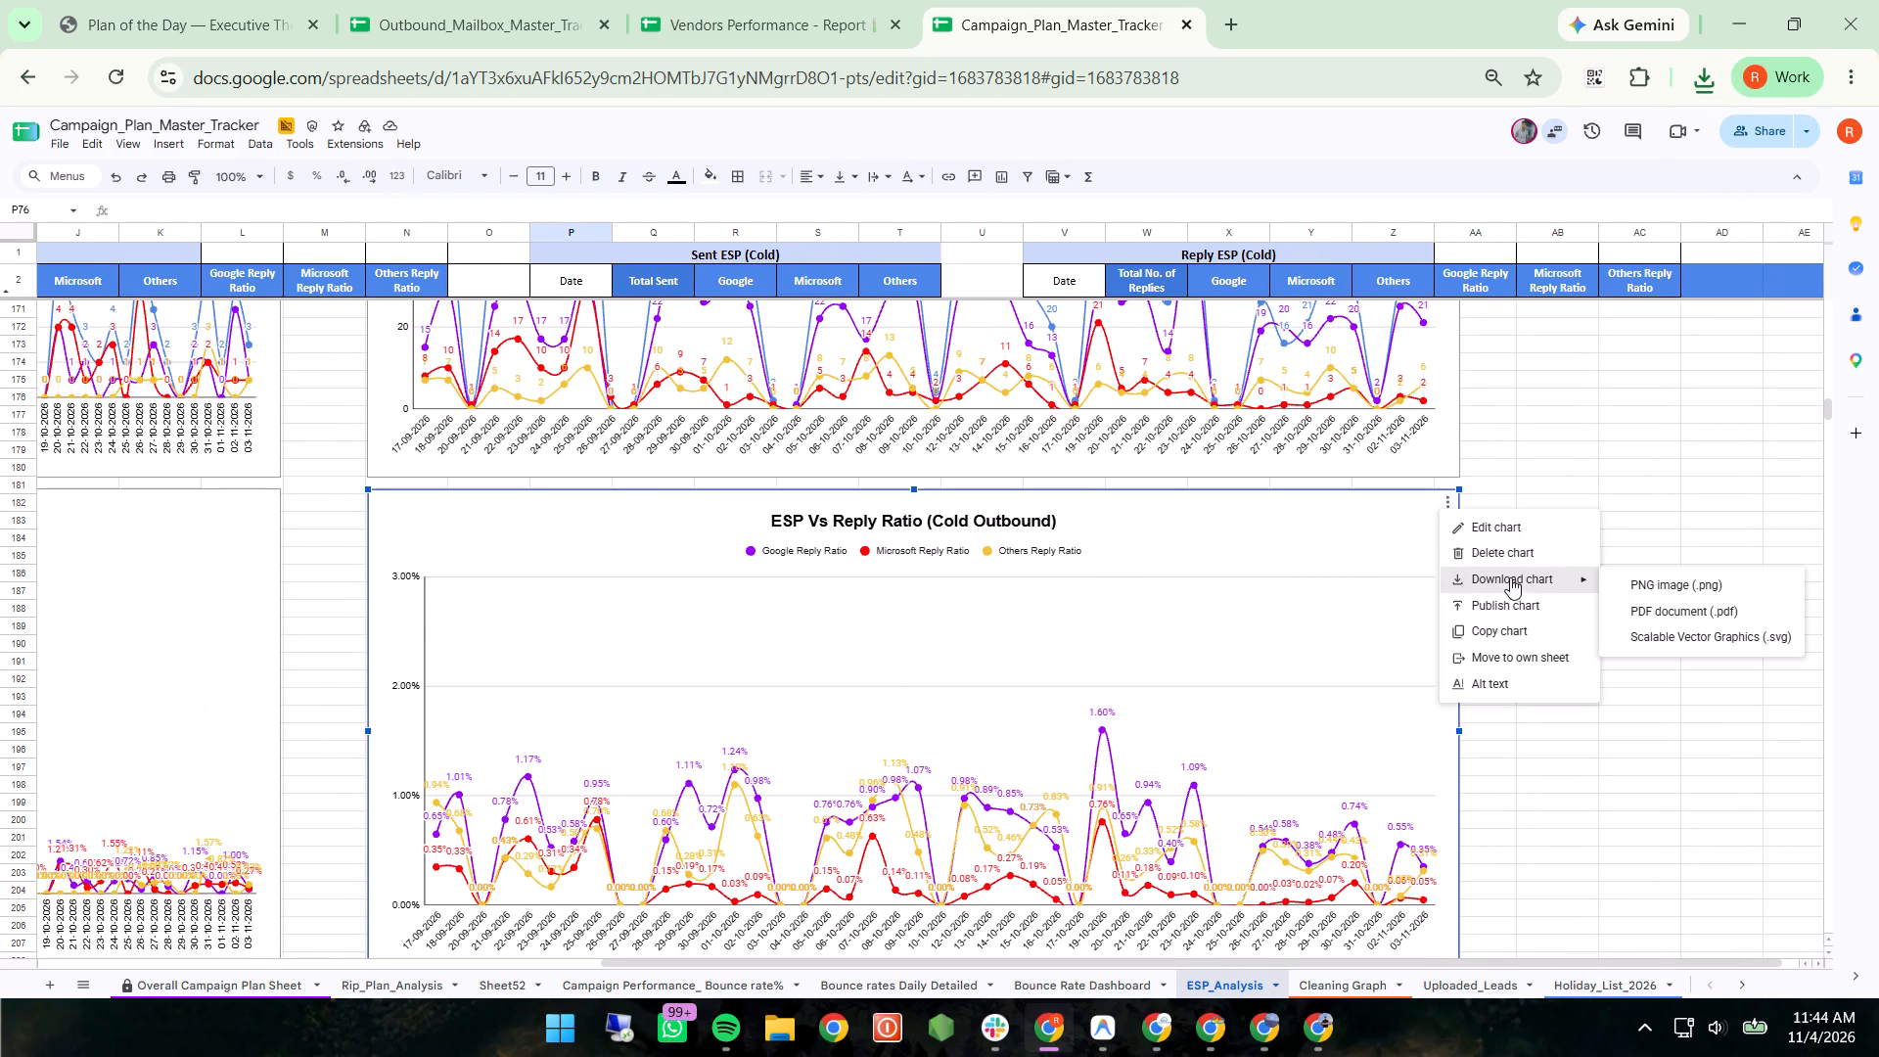
{"action": "left_click", "coordinate": [1619, 578]}
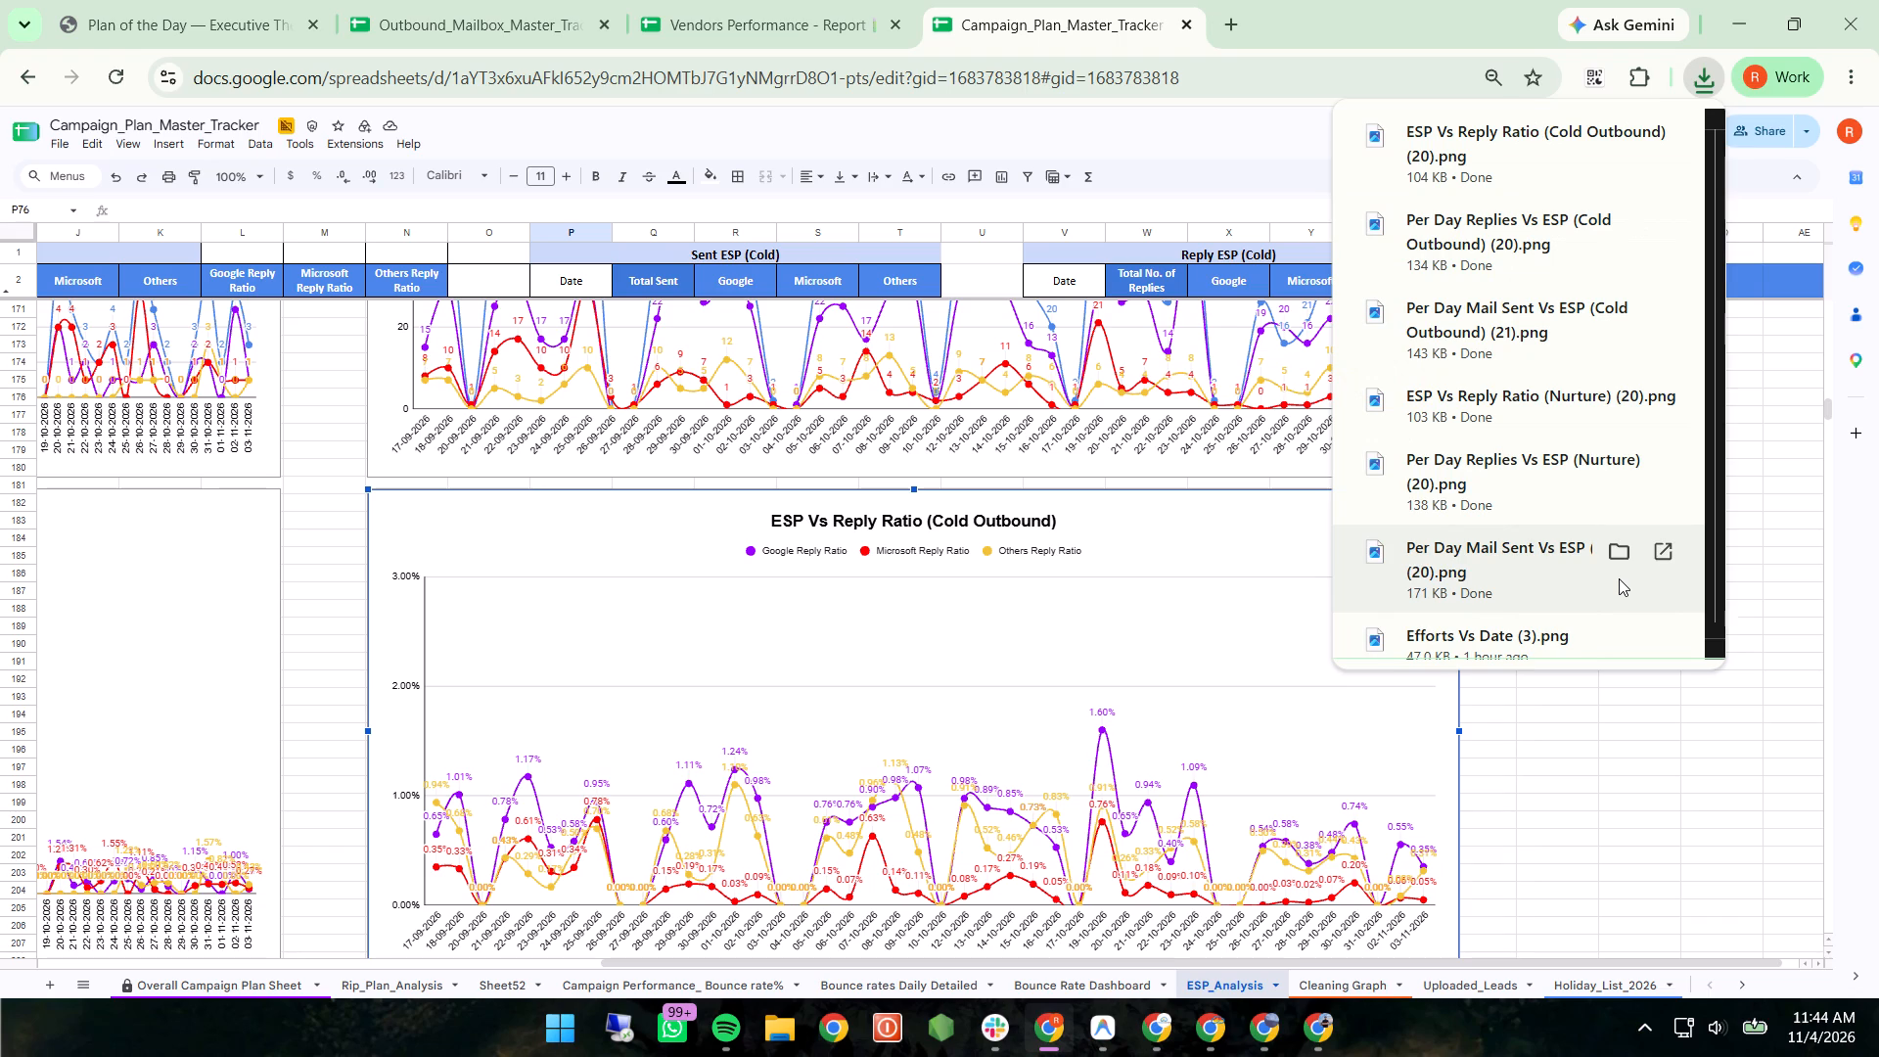
Select the 03-11-2026 nurture row, from its Sent ESP date across into the Reply ESP columns.
{"action": "scroll", "coordinate": [1619, 578], "scroll_direction": "down", "scroll_amount": 1}
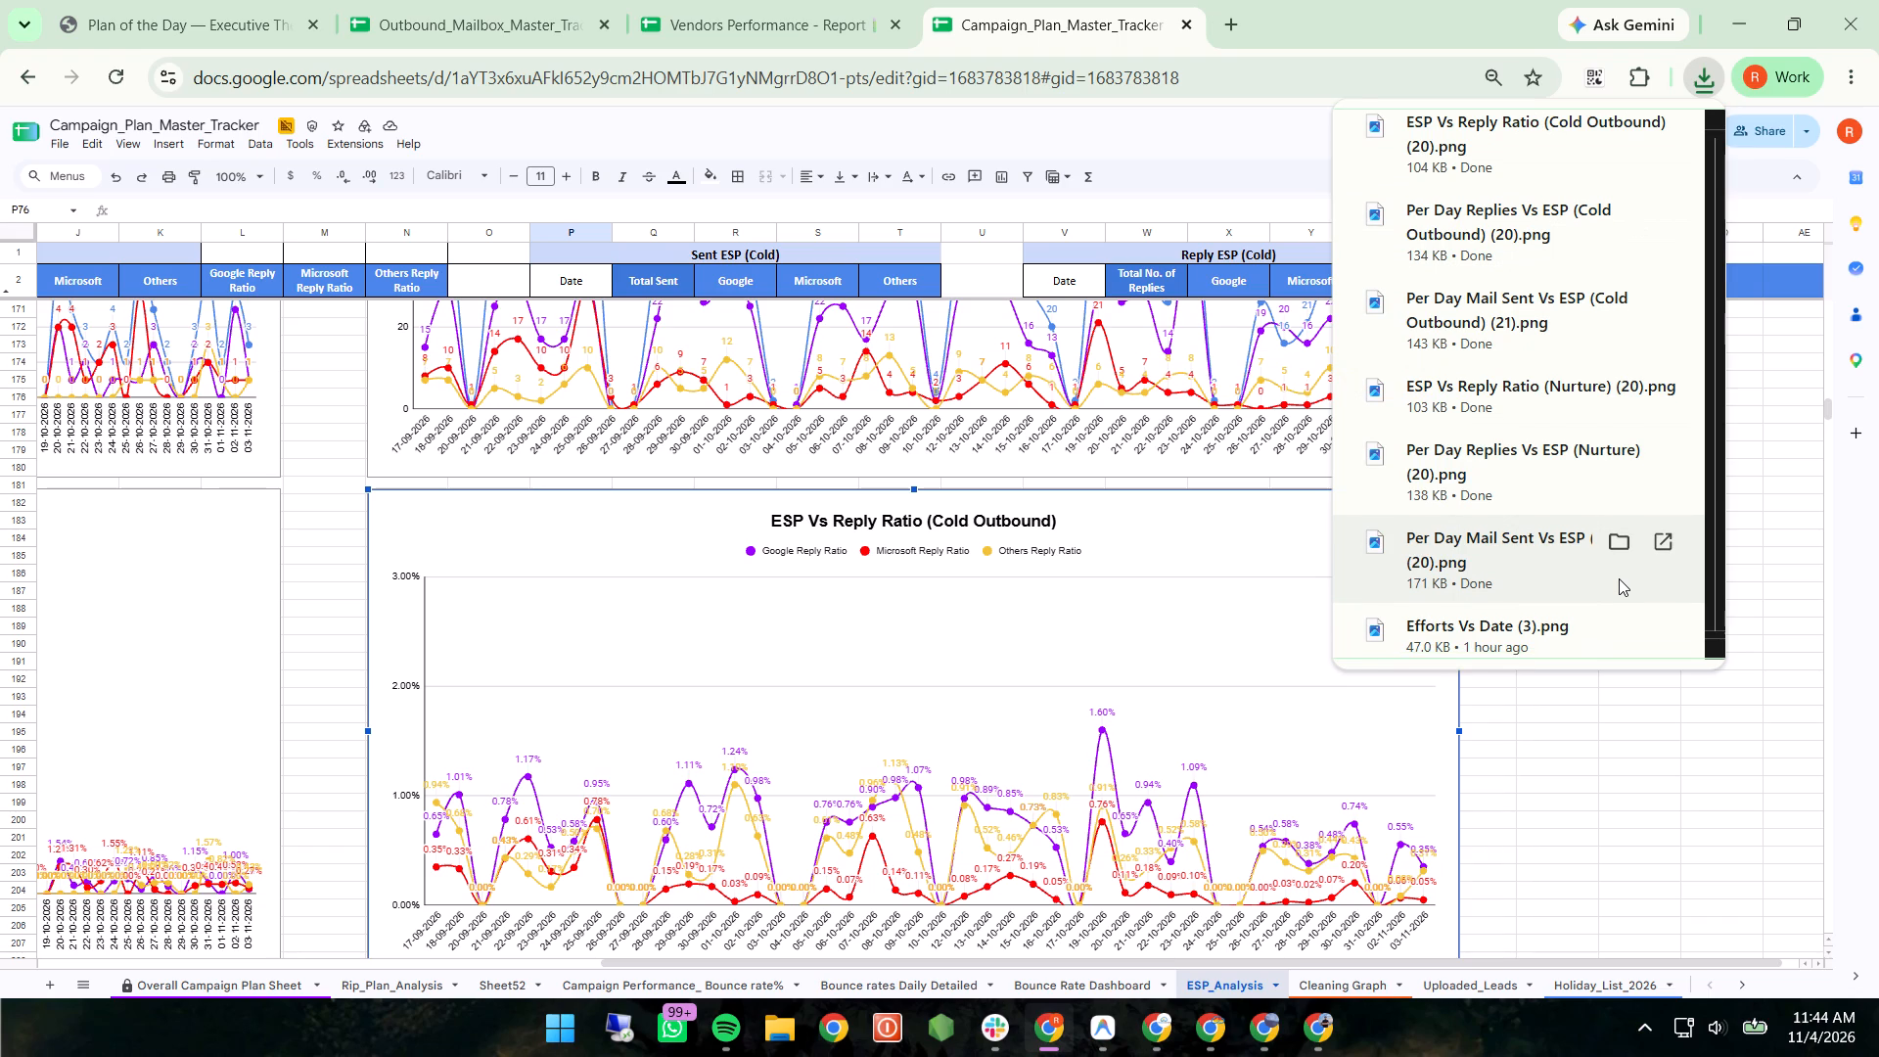
{"action": "scroll", "coordinate": [1619, 578], "scroll_direction": "right", "scroll_amount": 1}
{"action": "scroll", "coordinate": [1619, 578], "scroll_direction": "up", "scroll_amount": 5}
{"action": "scroll", "coordinate": [1173, 582], "scroll_direction": "up", "scroll_amount": 3}
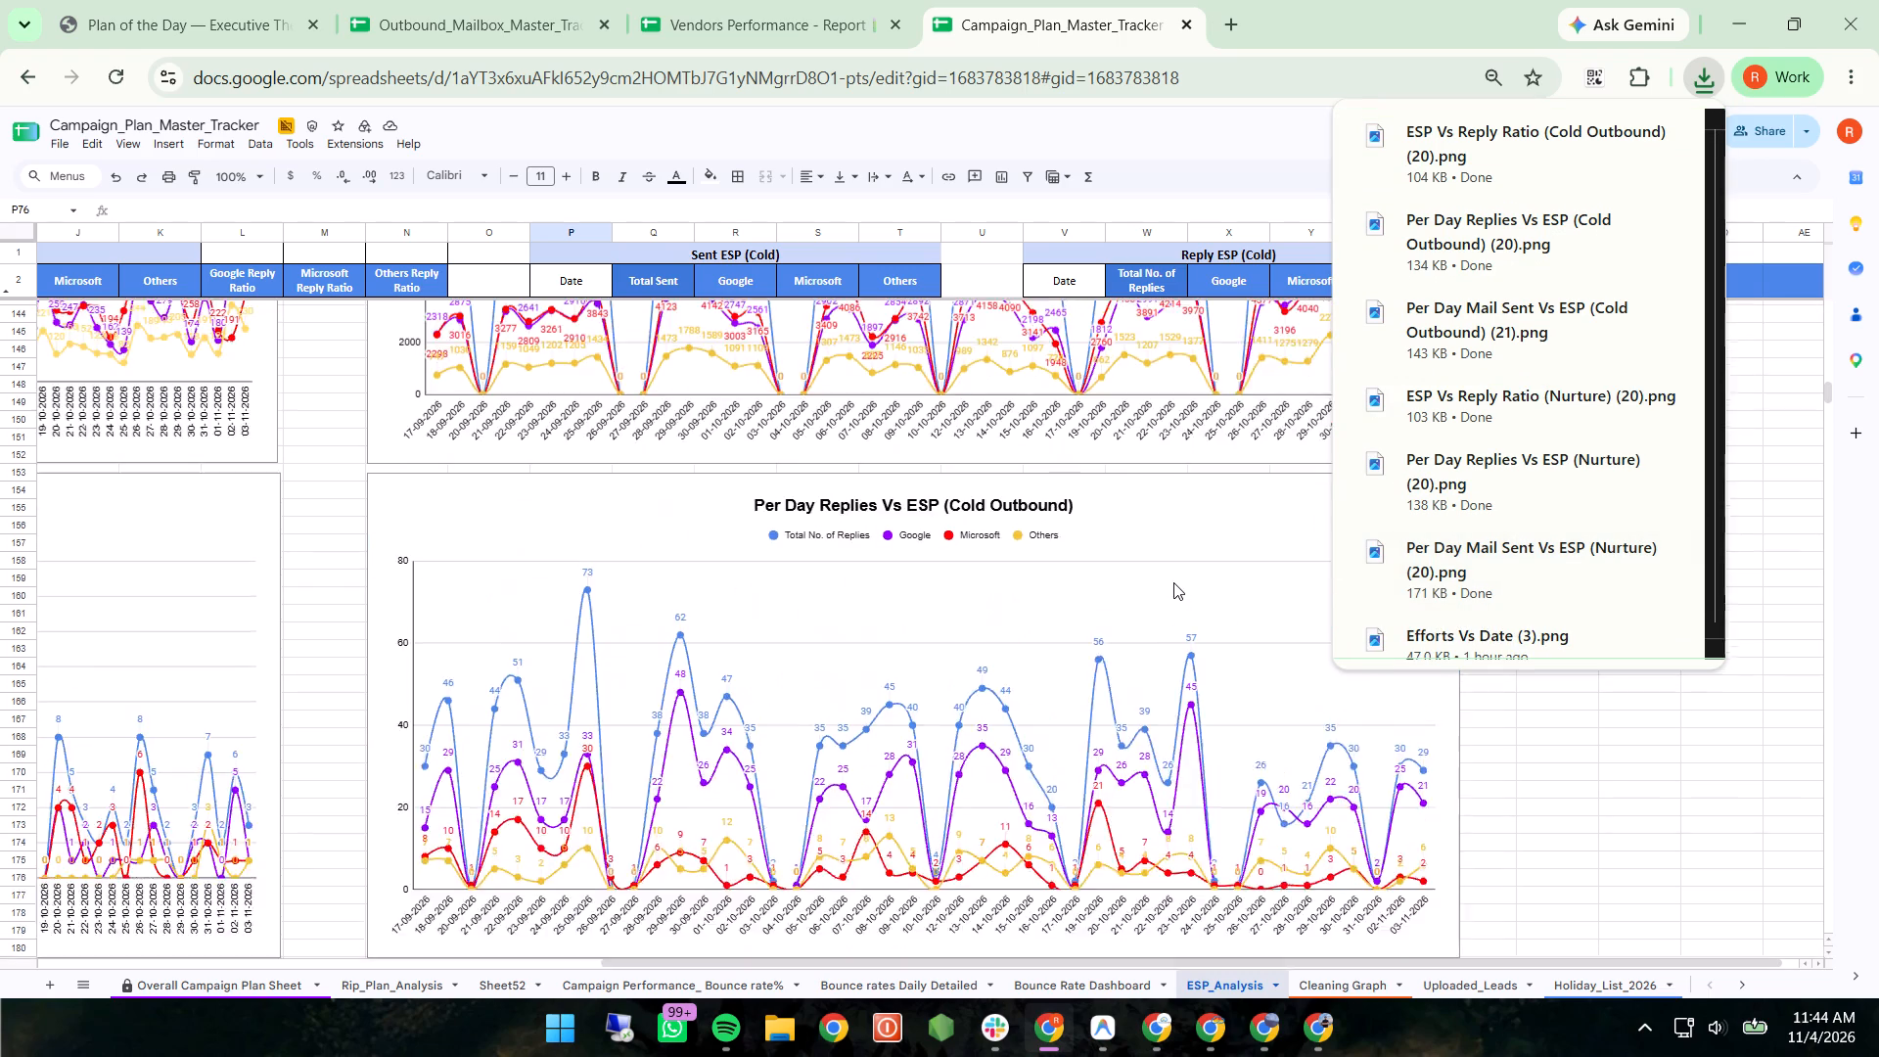
{"action": "scroll", "coordinate": [1173, 582], "scroll_direction": "up", "scroll_amount": 7}
{"action": "scroll", "coordinate": [1173, 582], "scroll_direction": "right", "scroll_amount": 10}
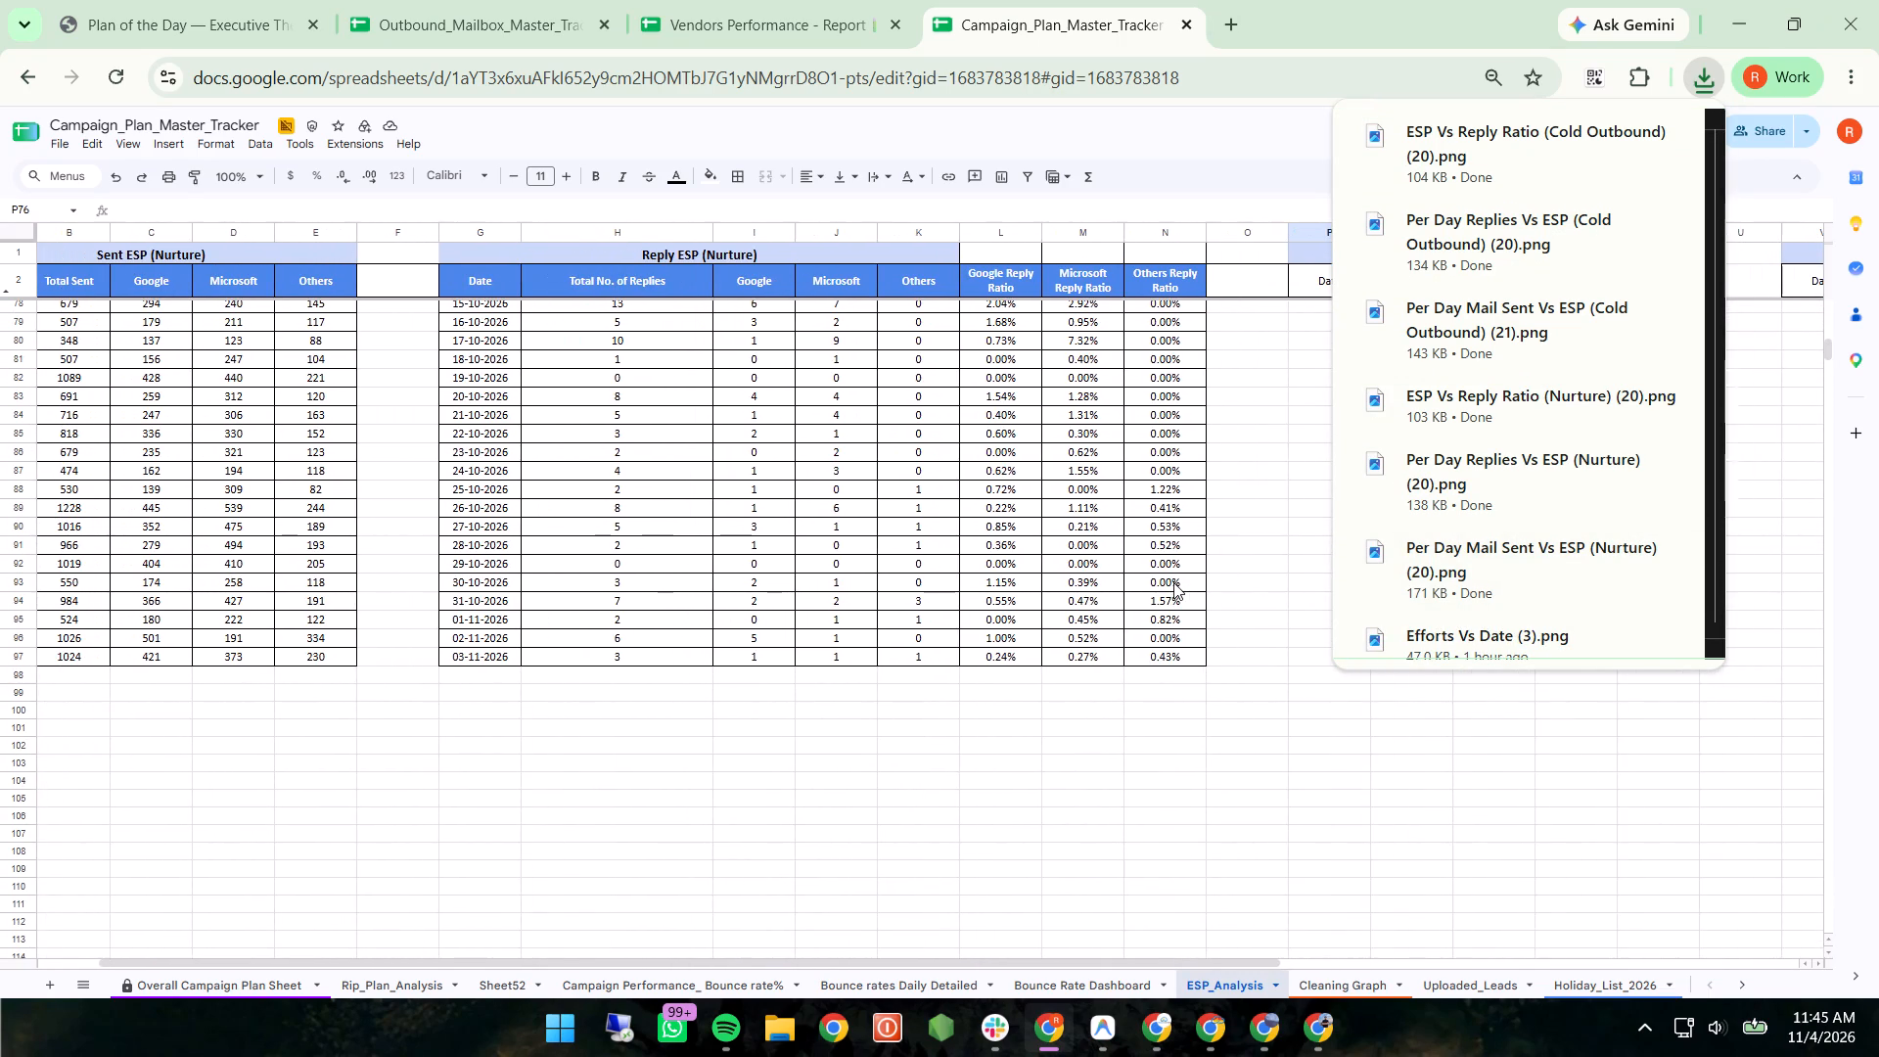
{"action": "left_click", "coordinate": [87, 659]}
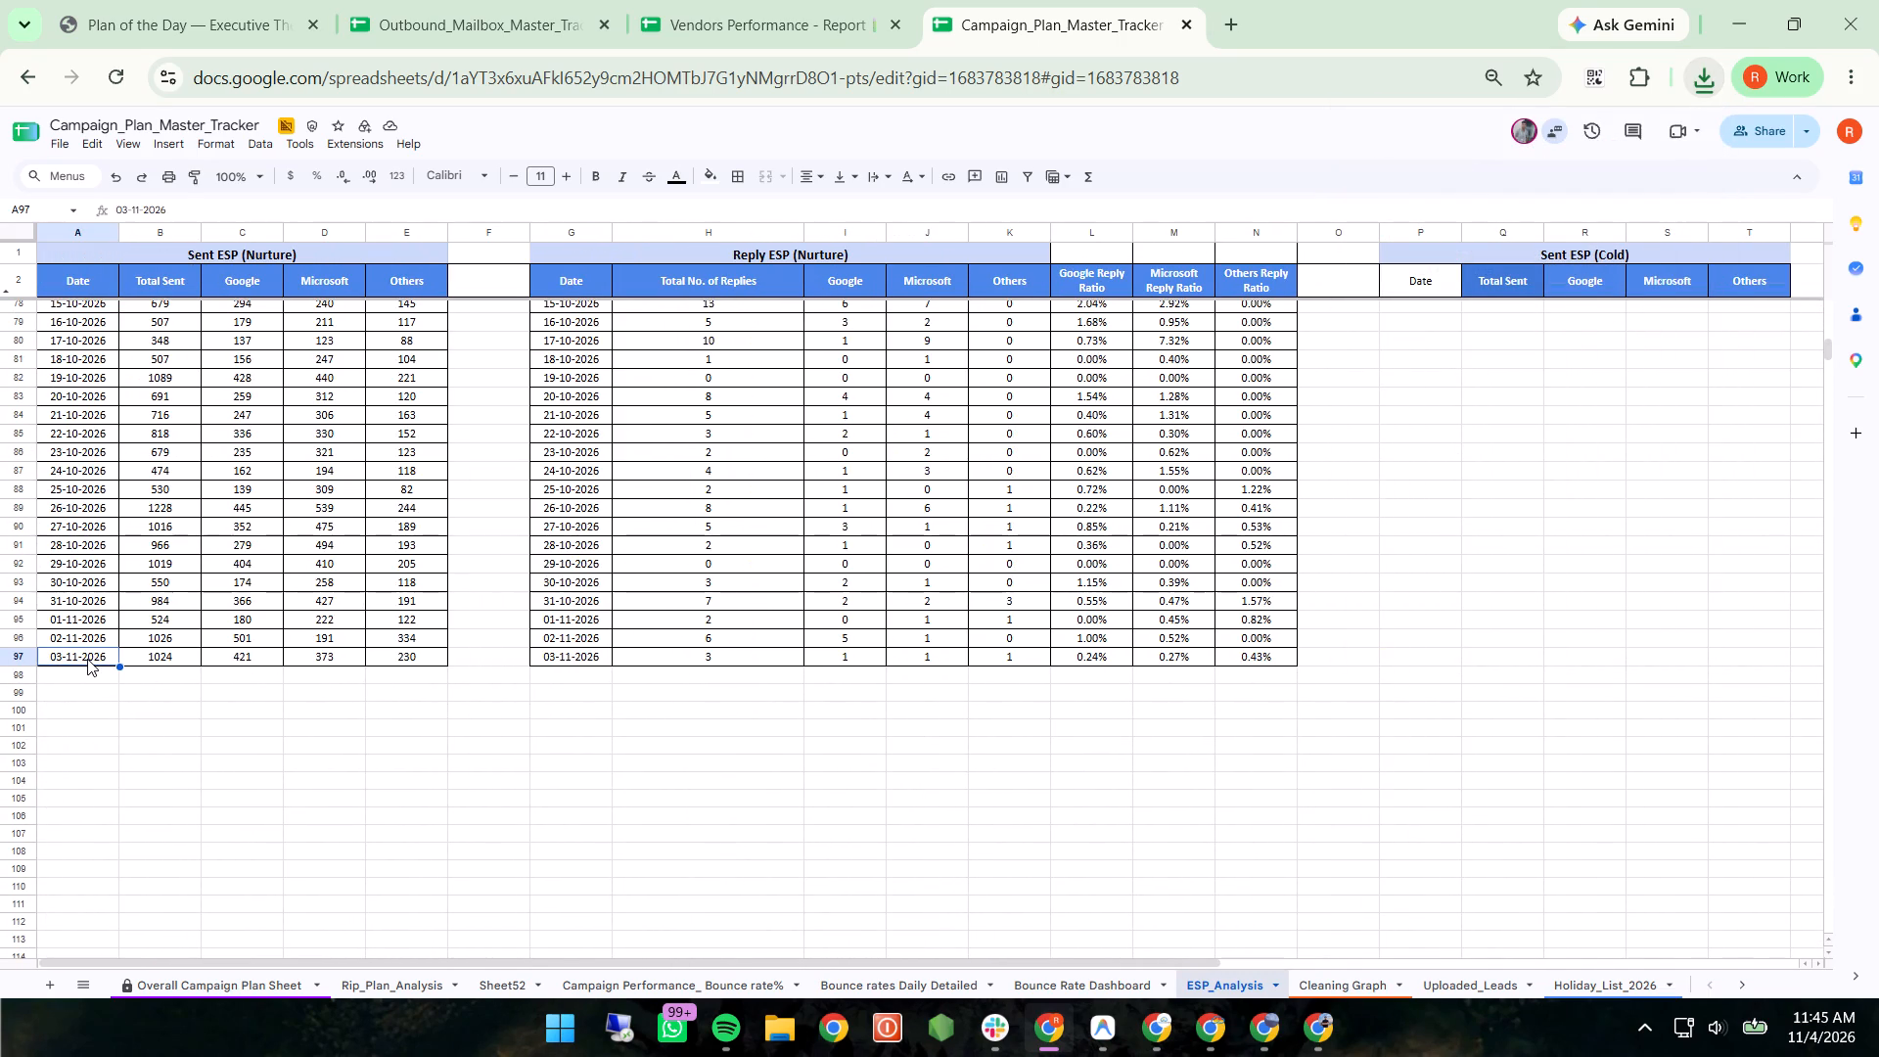
{"action": "key", "text": "shift+Right"}
{"action": "key", "text": "shift+Right"}
{"action": "key", "text": "shift+Right"}
{"action": "key", "text": "shift+Right"}
{"action": "key", "text": "shift+Right"}
{"action": "key", "text": "shift+Right"}
{"action": "key", "text": "shift+Right"}
{"action": "key", "text": "shift+Right"}
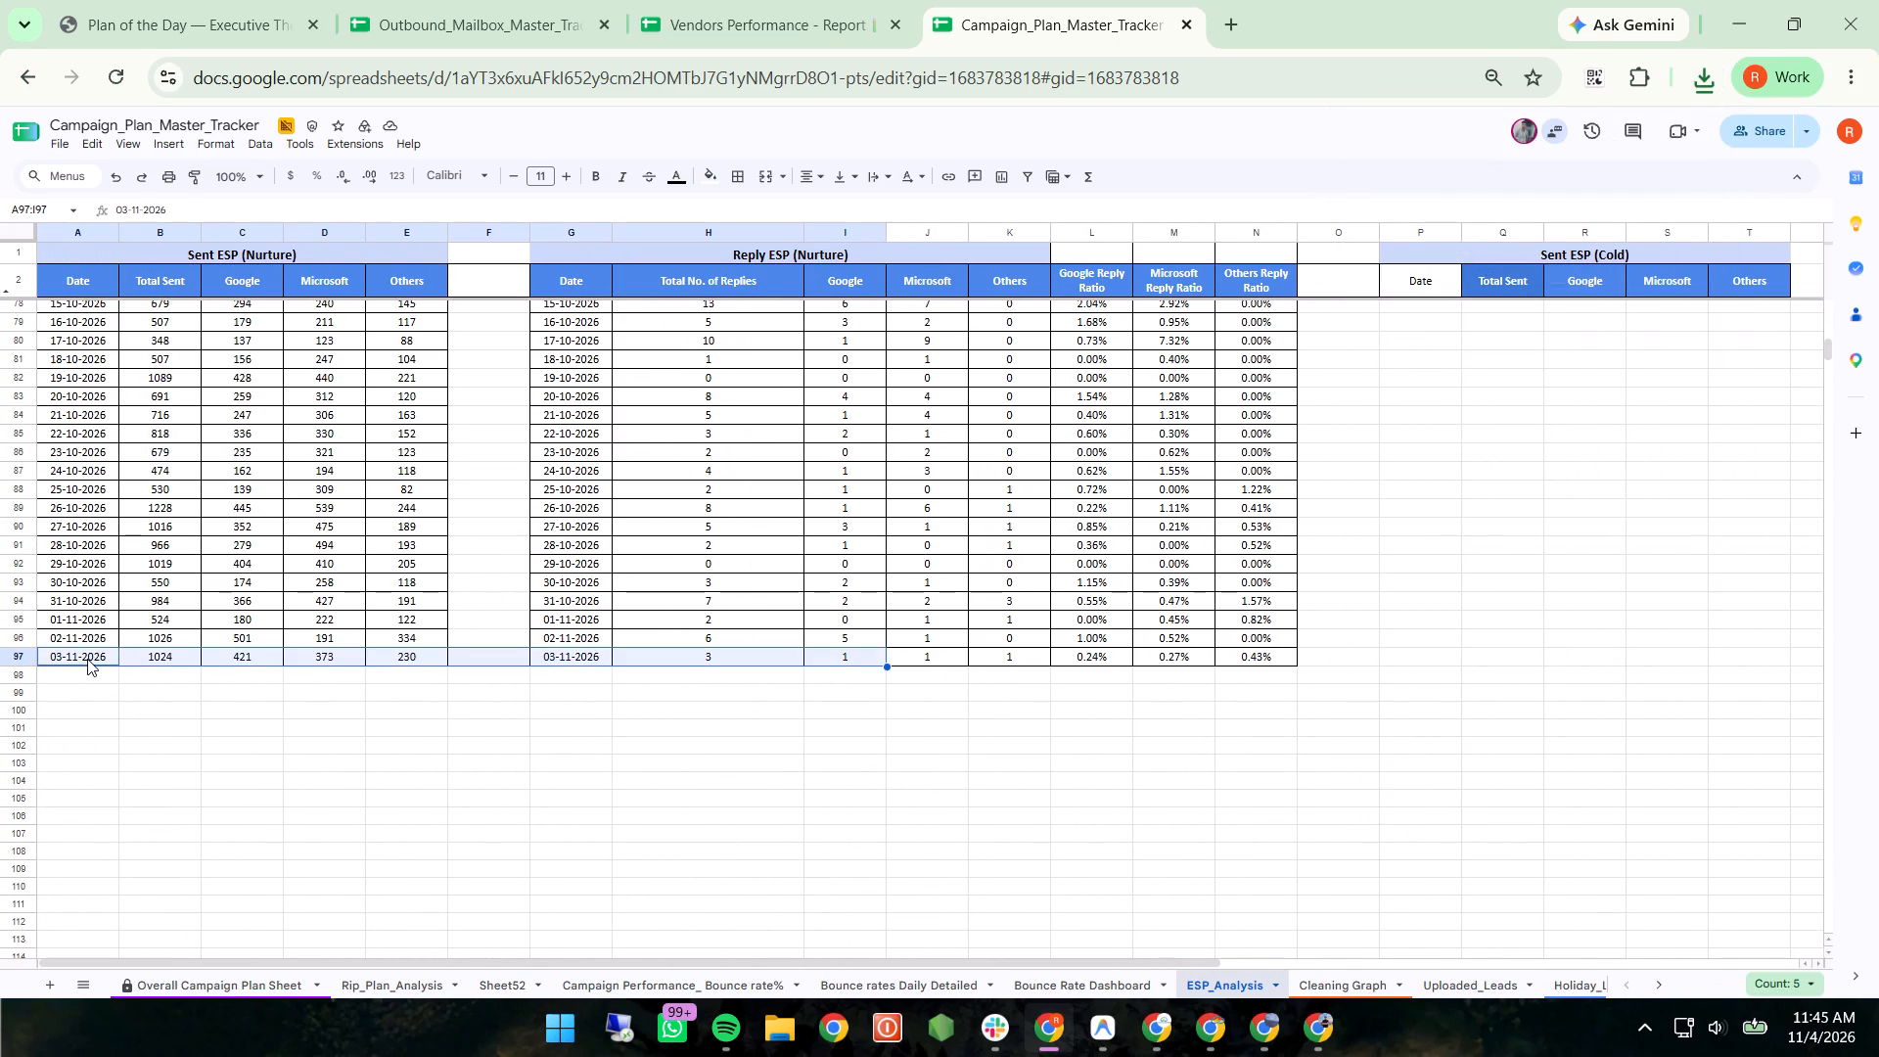
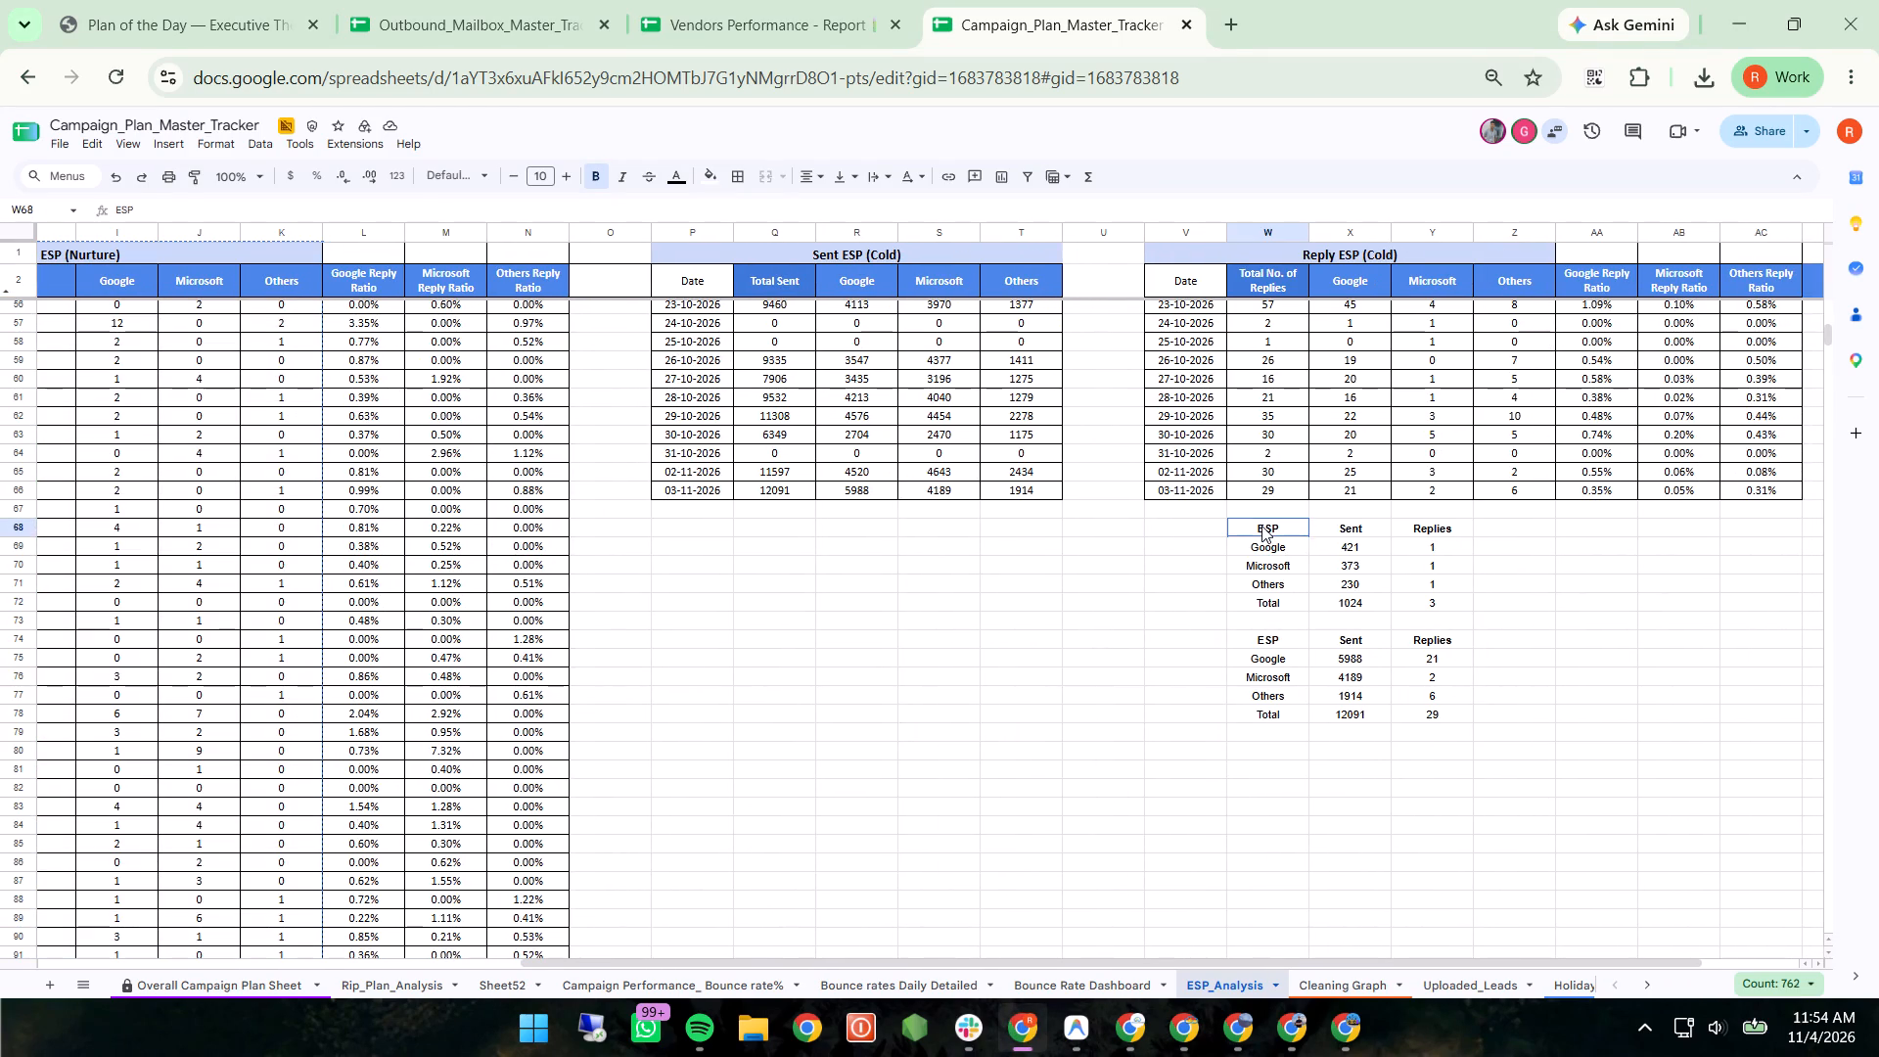
Select the whole nurture ESP, Sent and Replies summary table in ESP_Analysis, from its header at W68 through the Total row at Y72.
{"action": "key", "text": "shift+Right"}
{"action": "key", "text": "shift+Right"}
{"action": "key", "text": "shift+Down"}
{"action": "key", "text": "shift+Down"}
{"action": "key", "text": "shift+Down"}
{"action": "key", "text": "shift+Down"}
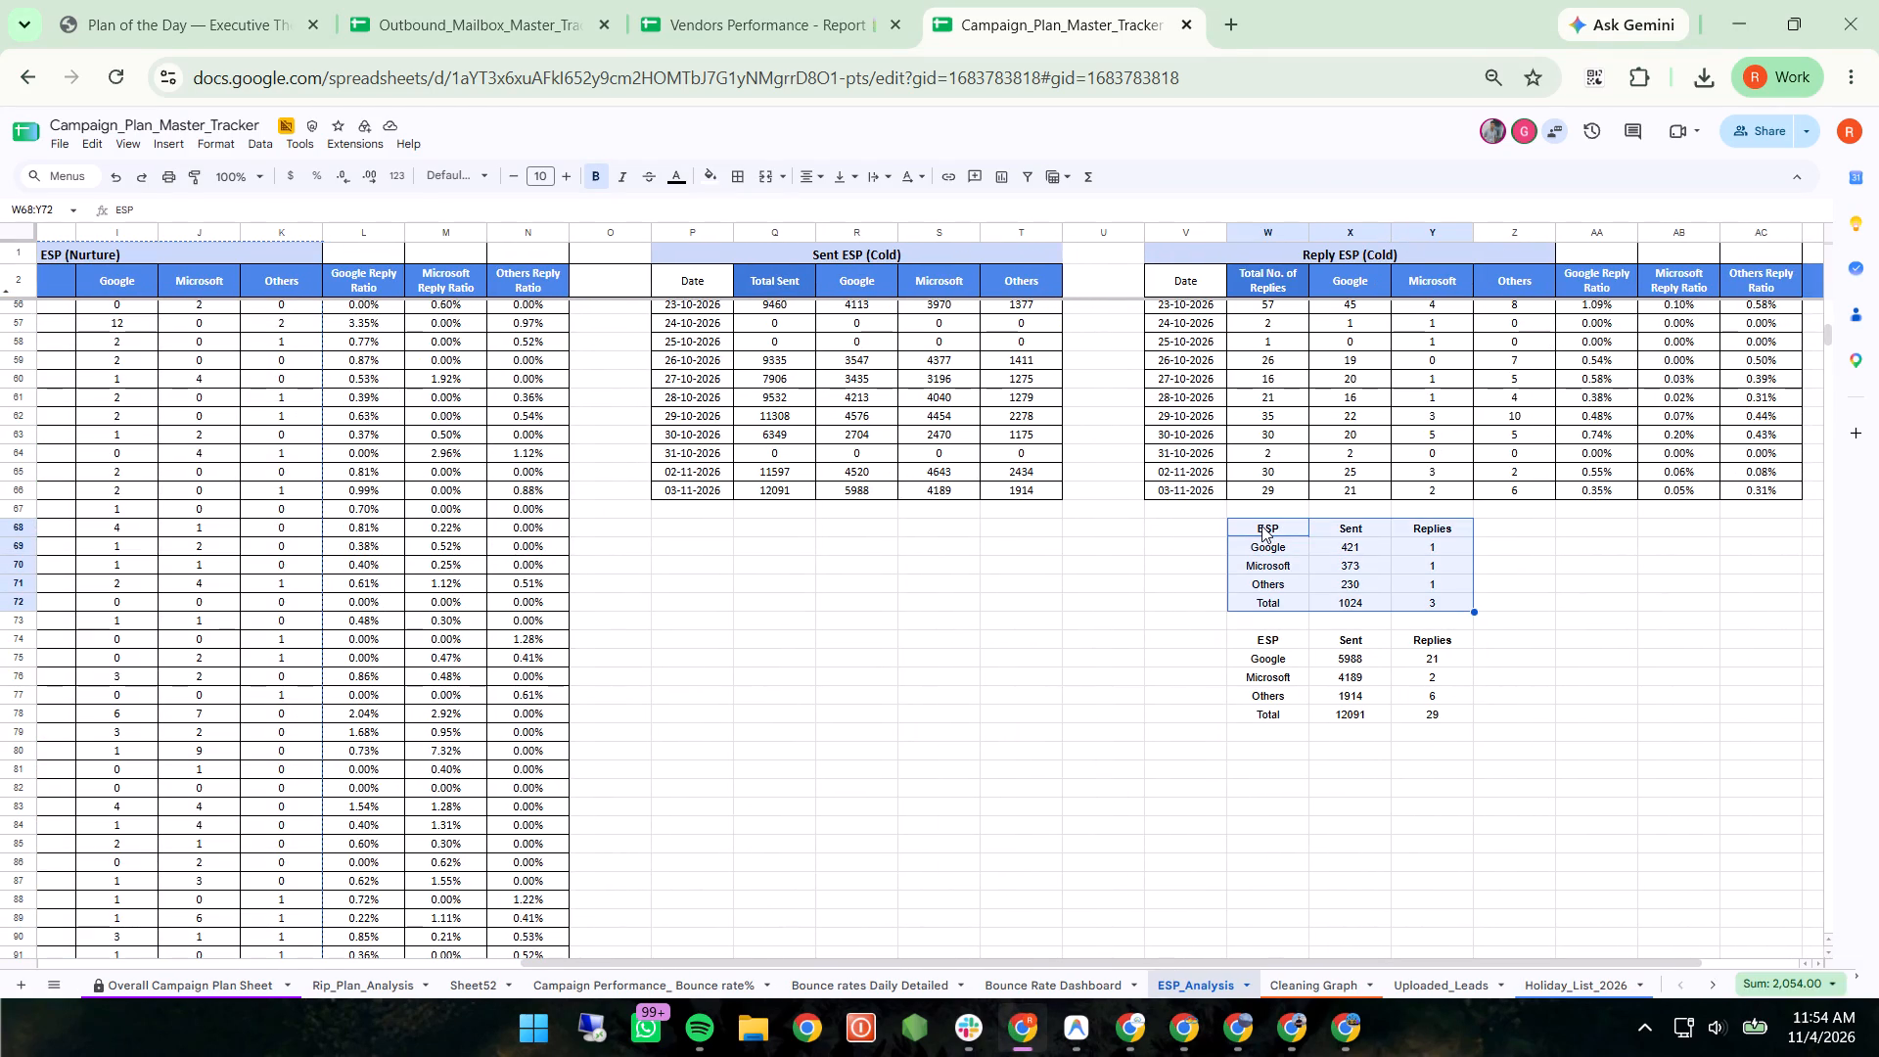
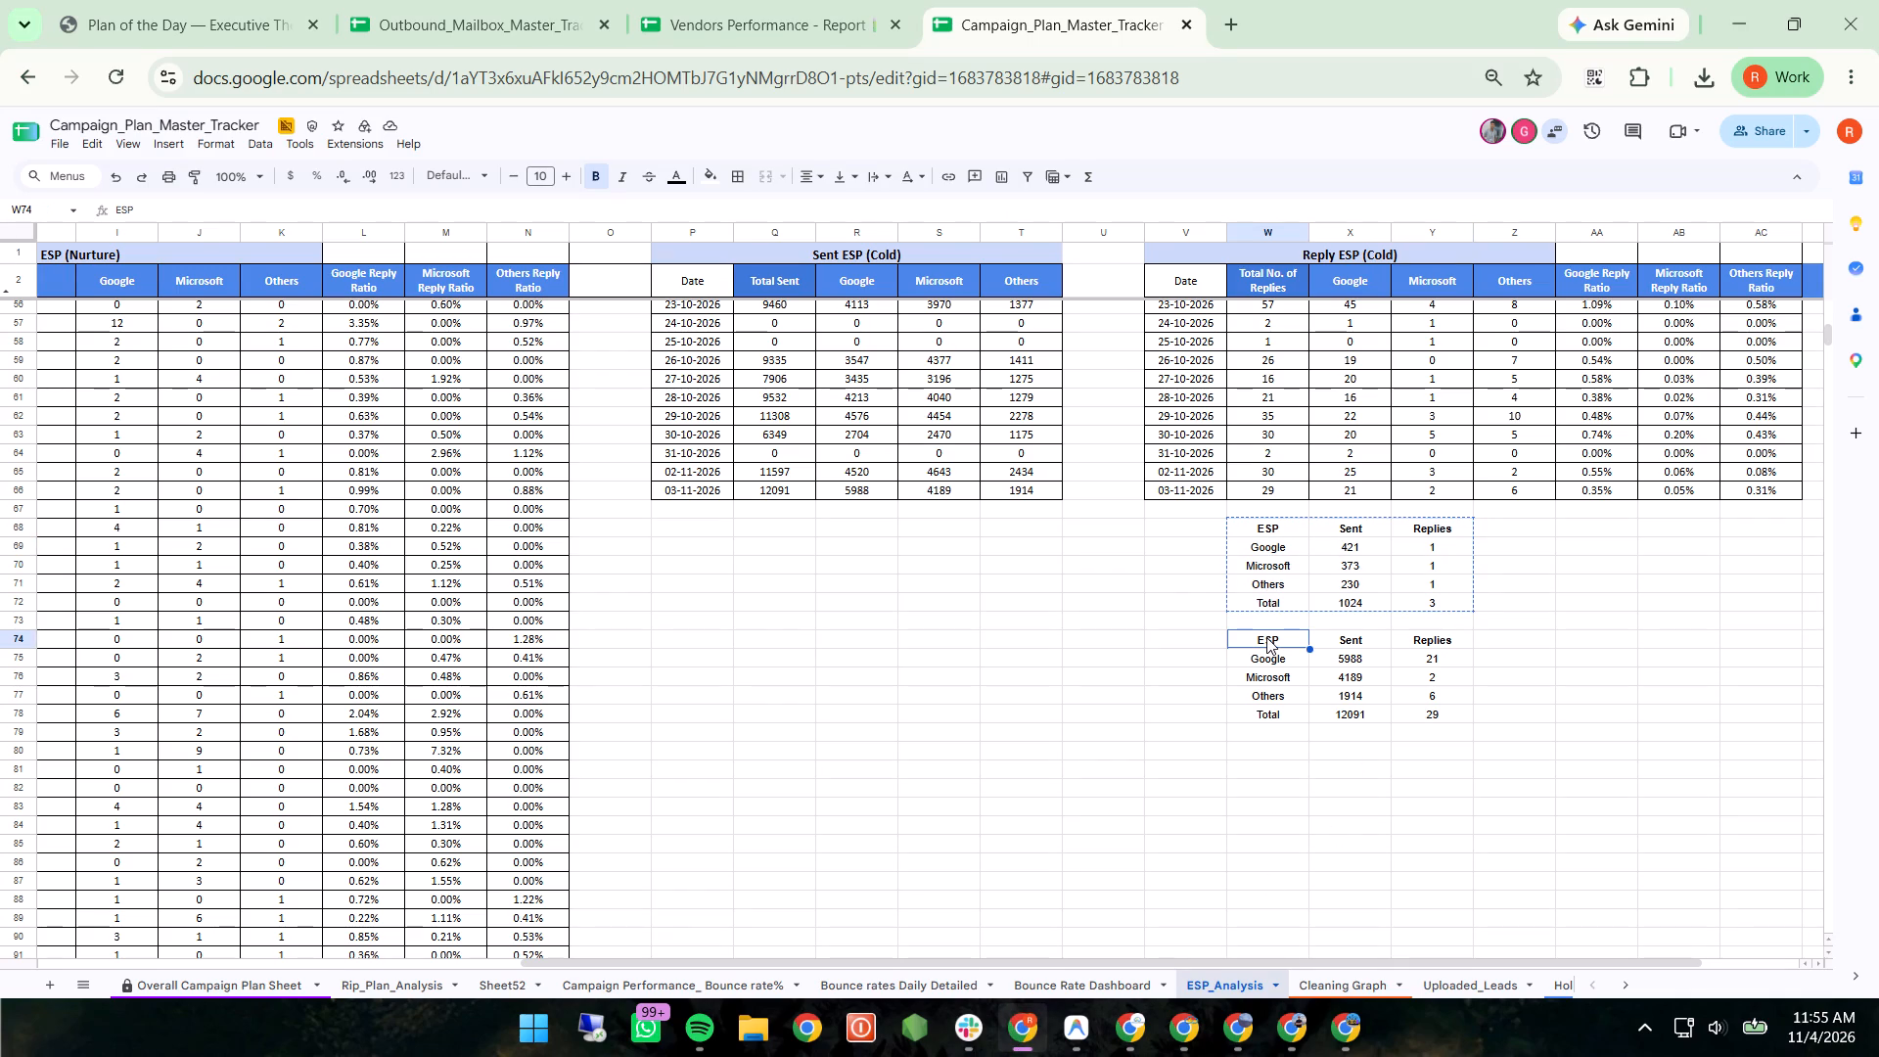
Copy the whole cold ESP, Sent and Replies summary table, from its header at W74 through the Total row at Y78.
{"action": "key", "text": "shift+Right"}
{"action": "key", "text": "shift+Right"}
{"action": "key", "text": "shift+Down"}
{"action": "key", "text": "shift+Down"}
{"action": "key", "text": "shift+Down"}
{"action": "key", "text": "shift+Down"}
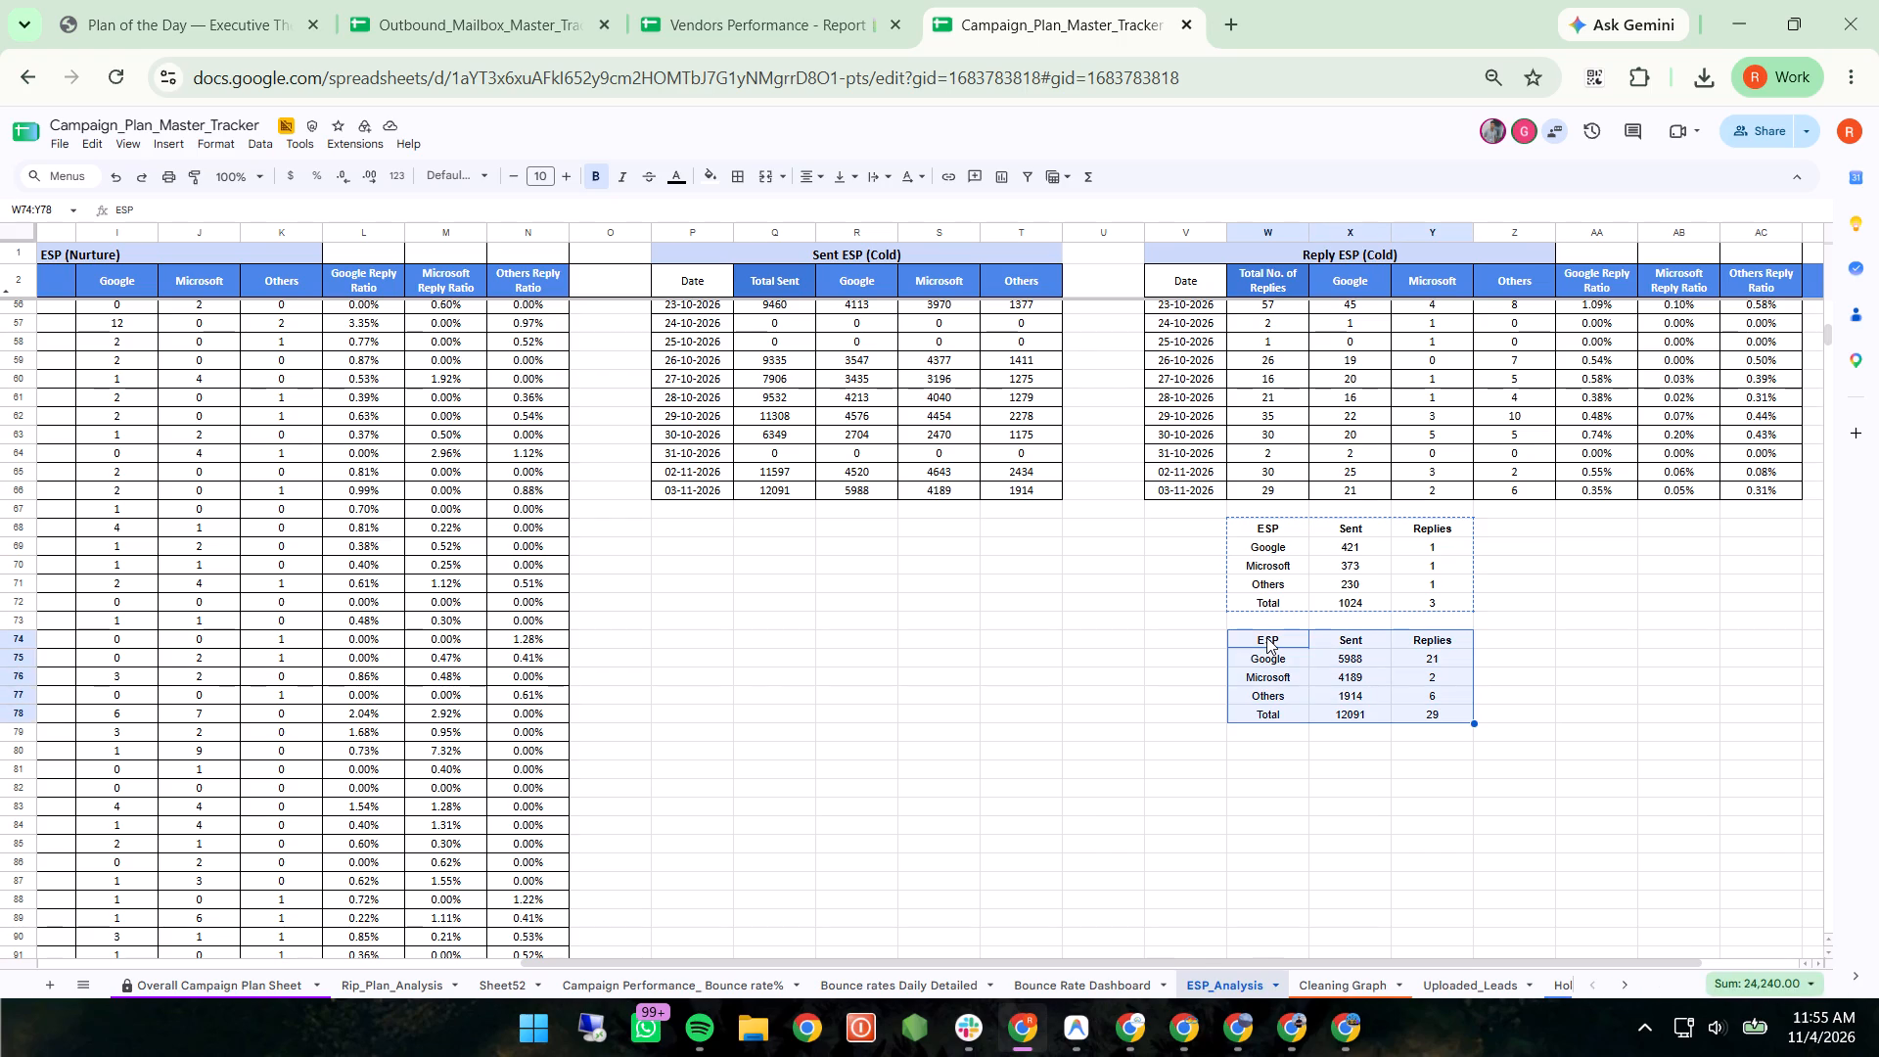
{"action": "key", "text": "ctrl+c"}
{"action": "key", "text": "ctrl+c"}
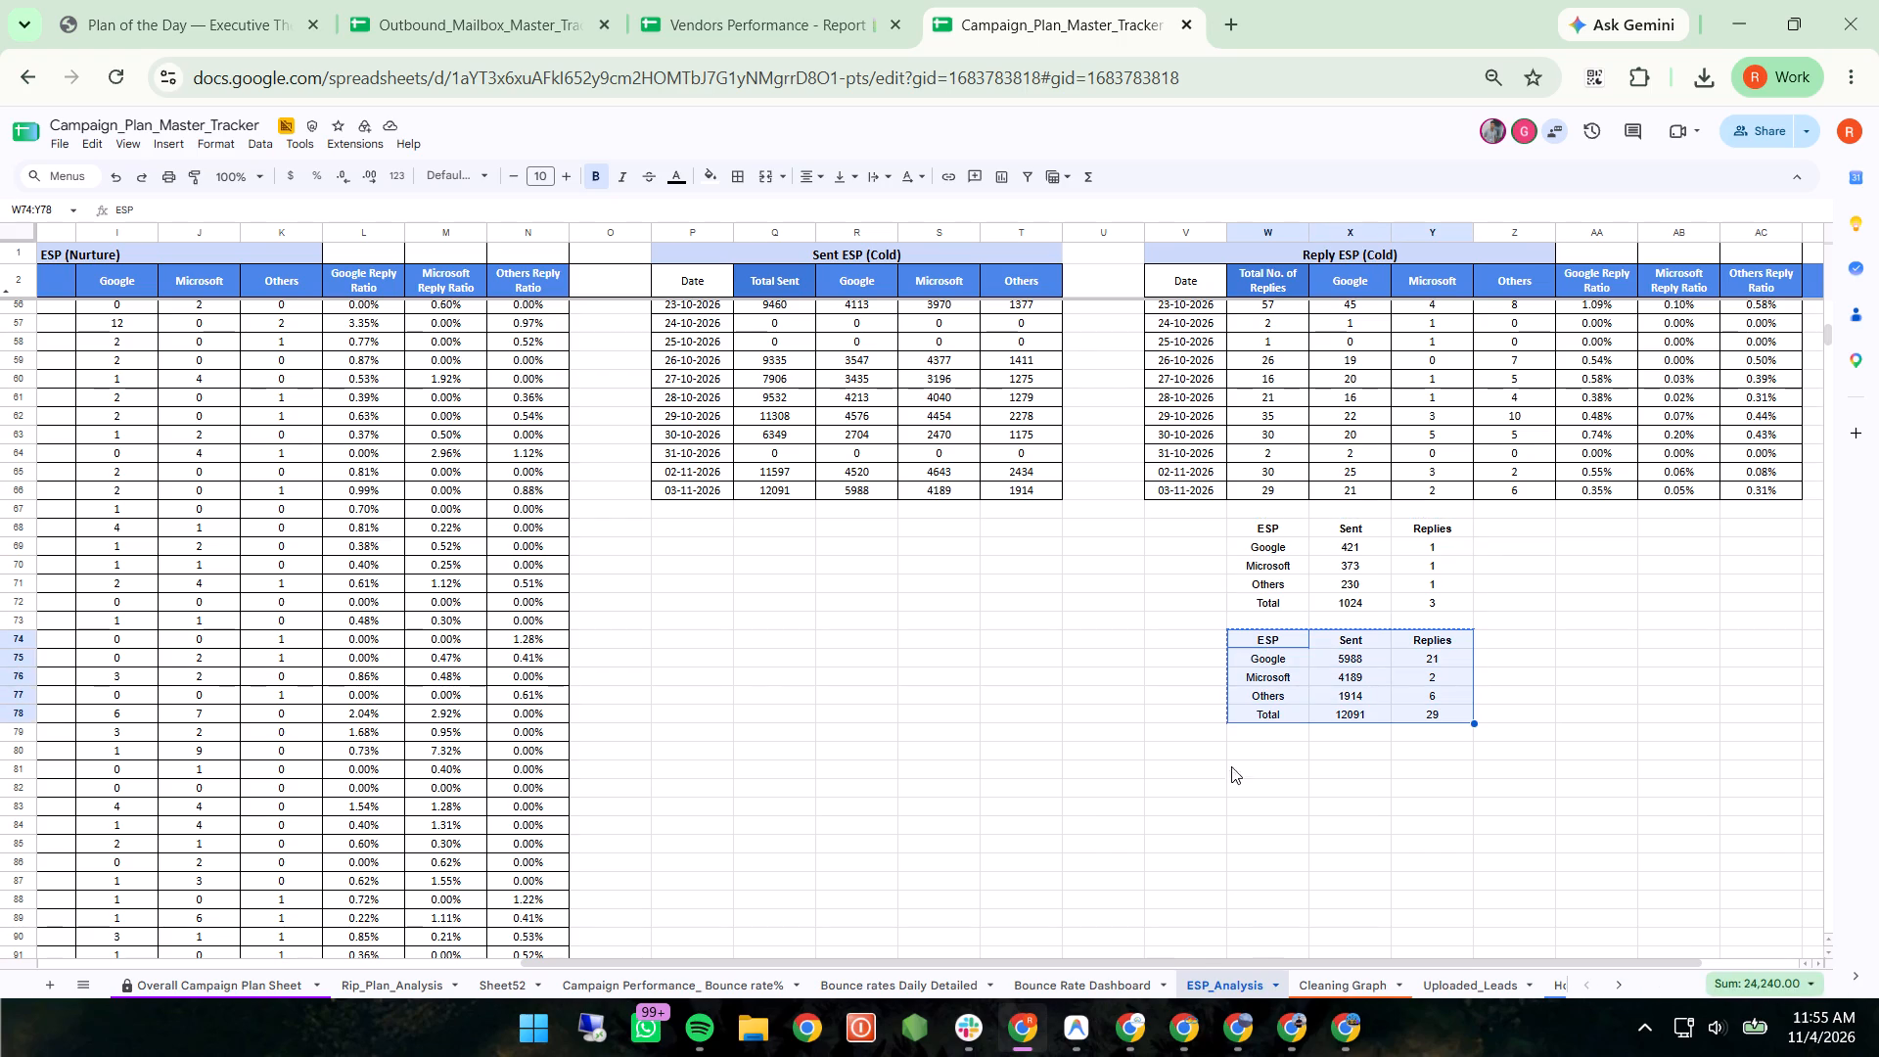
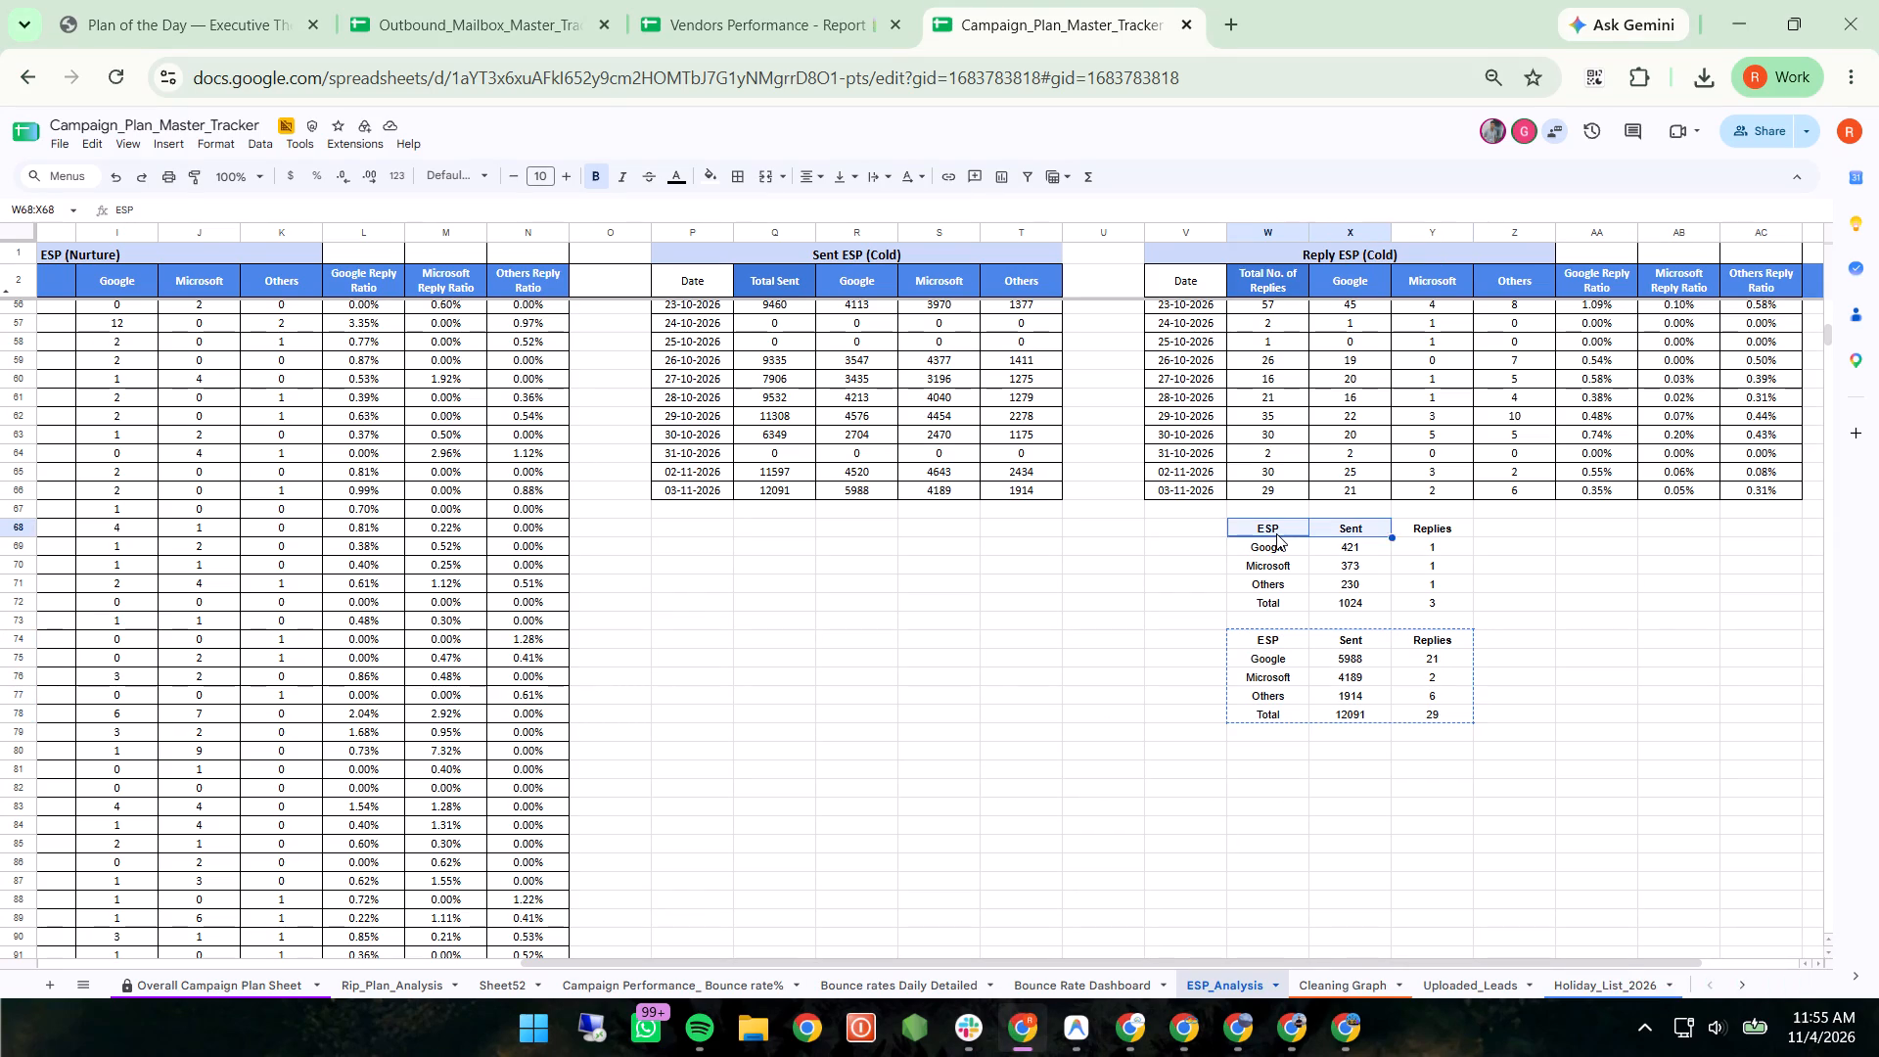
Clear both temporary ESP, Sent and Replies summary tables in W68:Y78, nurture and cold, from the ESP_Analysis sheet.
{"action": "key", "text": "shift+Right"}
{"action": "key", "text": "shift+Down"}
{"action": "key", "text": "shift+Down"}
{"action": "key", "text": "shift+Down"}
{"action": "key", "text": "shift+Down"}
{"action": "key", "text": "shift+Down"}
{"action": "key", "text": "shift+Down"}
{"action": "key", "text": "shift+Down"}
{"action": "key", "text": "shift+Down"}
{"action": "key", "text": "shift+Down"}
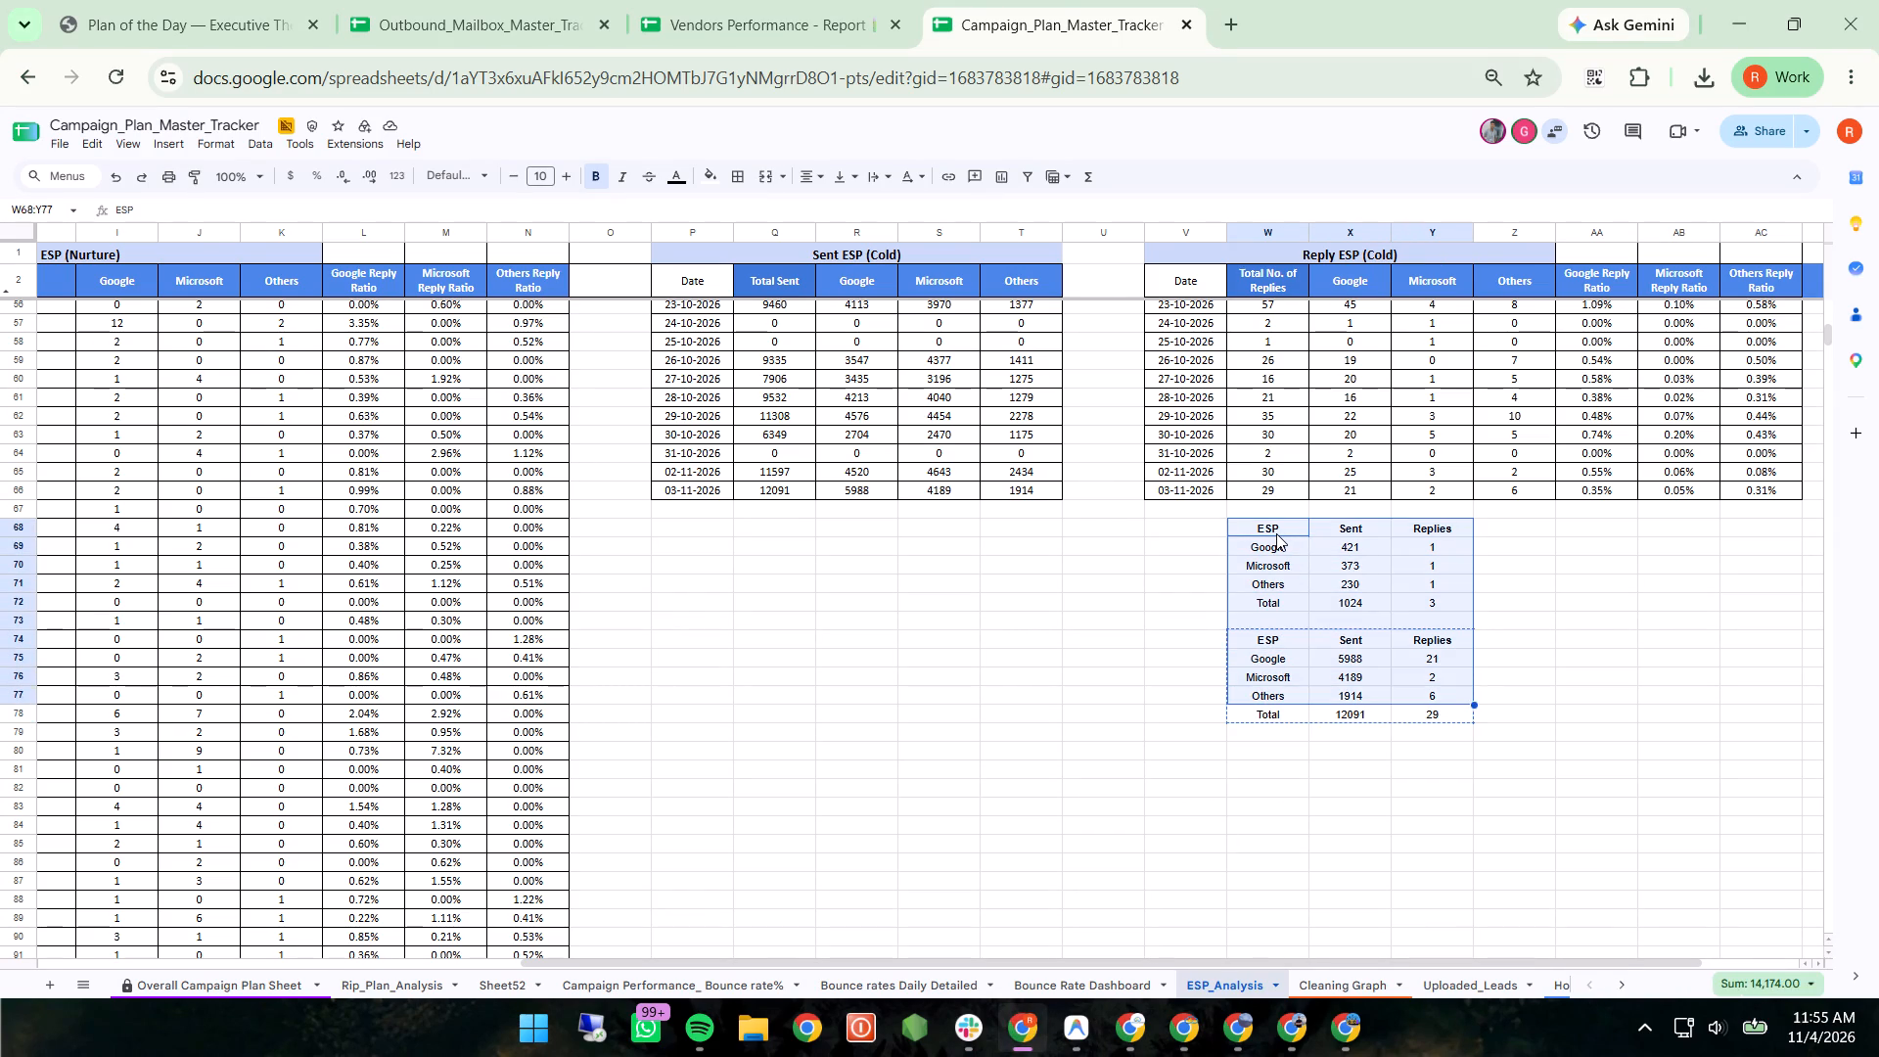
{"action": "key", "text": "shift+Down"}
{"action": "key", "text": "BackSpace"}
Copy the Sent ESP (Cold) and Reply ESP (Cold) tables together, P1:Z66, from their headers through the 03-11-2026 row.
{"action": "scroll", "coordinate": [1276, 533], "scroll_direction": "up", "scroll_amount": 8}
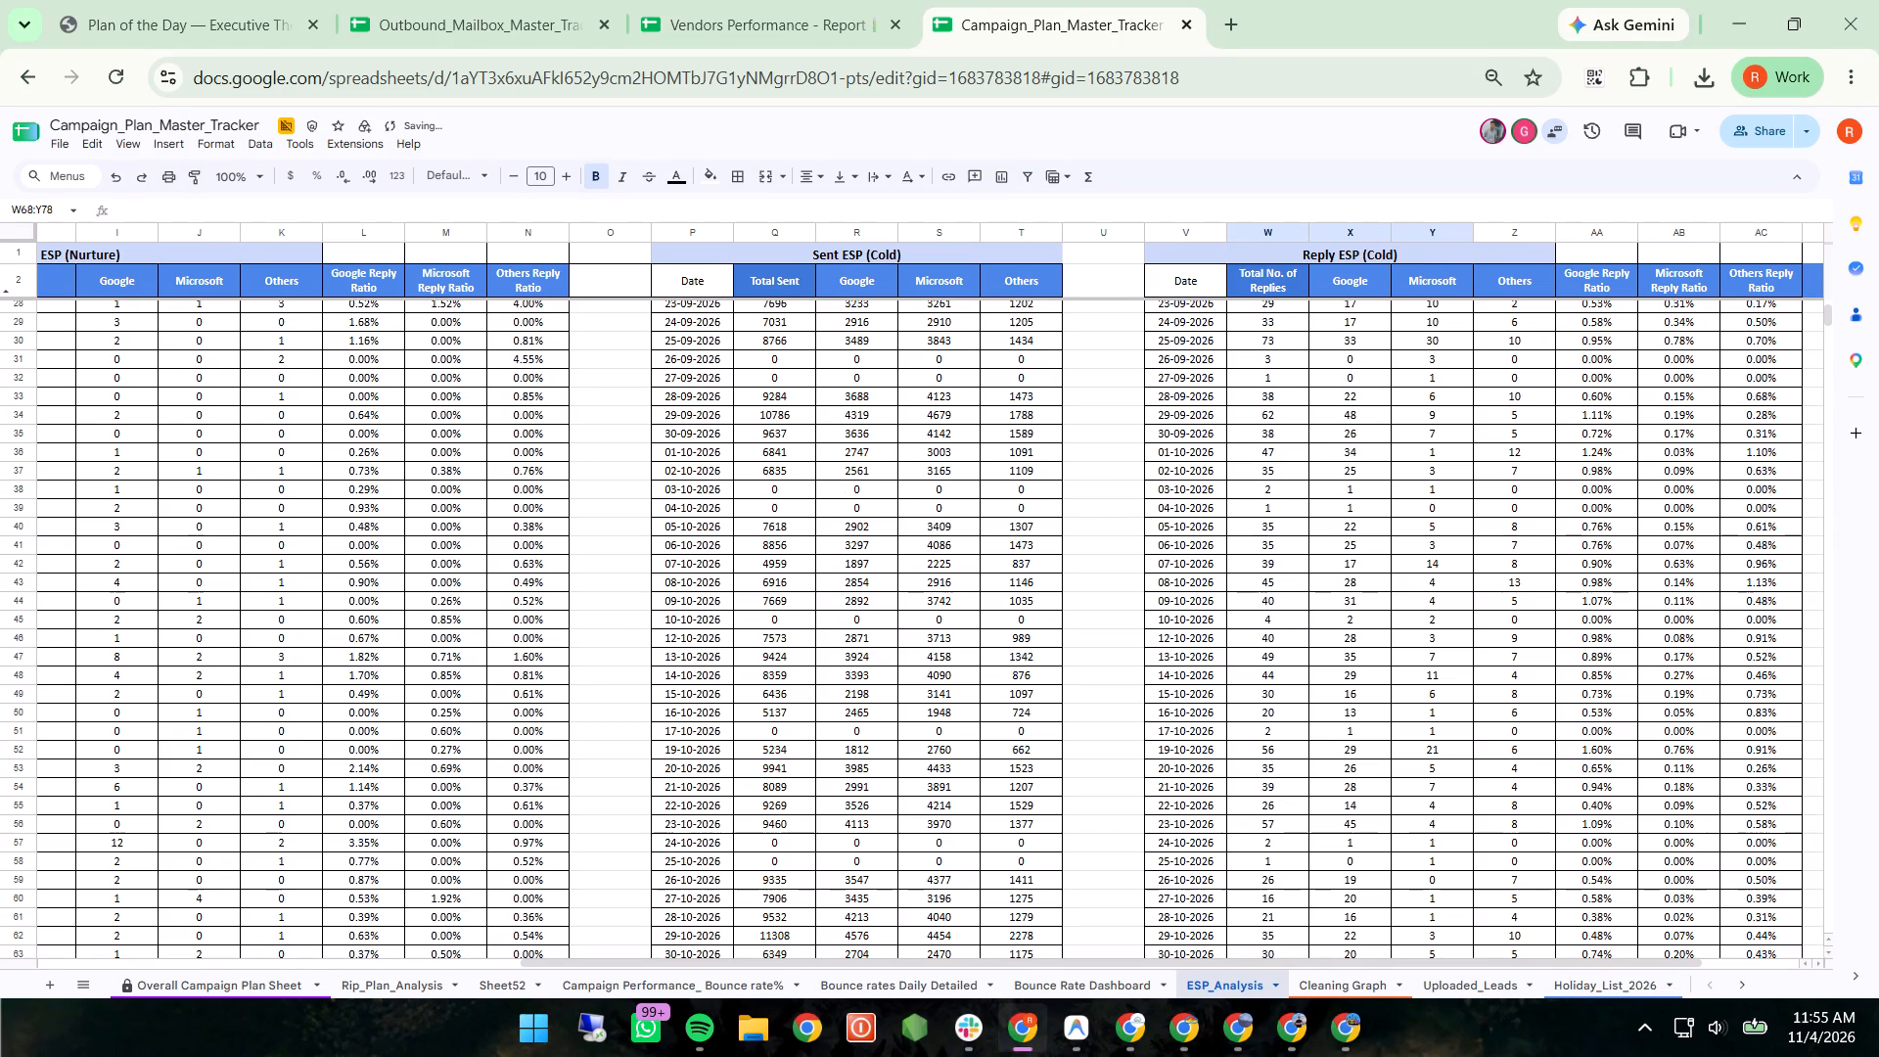
{"action": "left_click", "coordinate": [887, 257]}
{"action": "key", "text": "shift+Right"}
{"action": "key", "text": "shift+Right"}
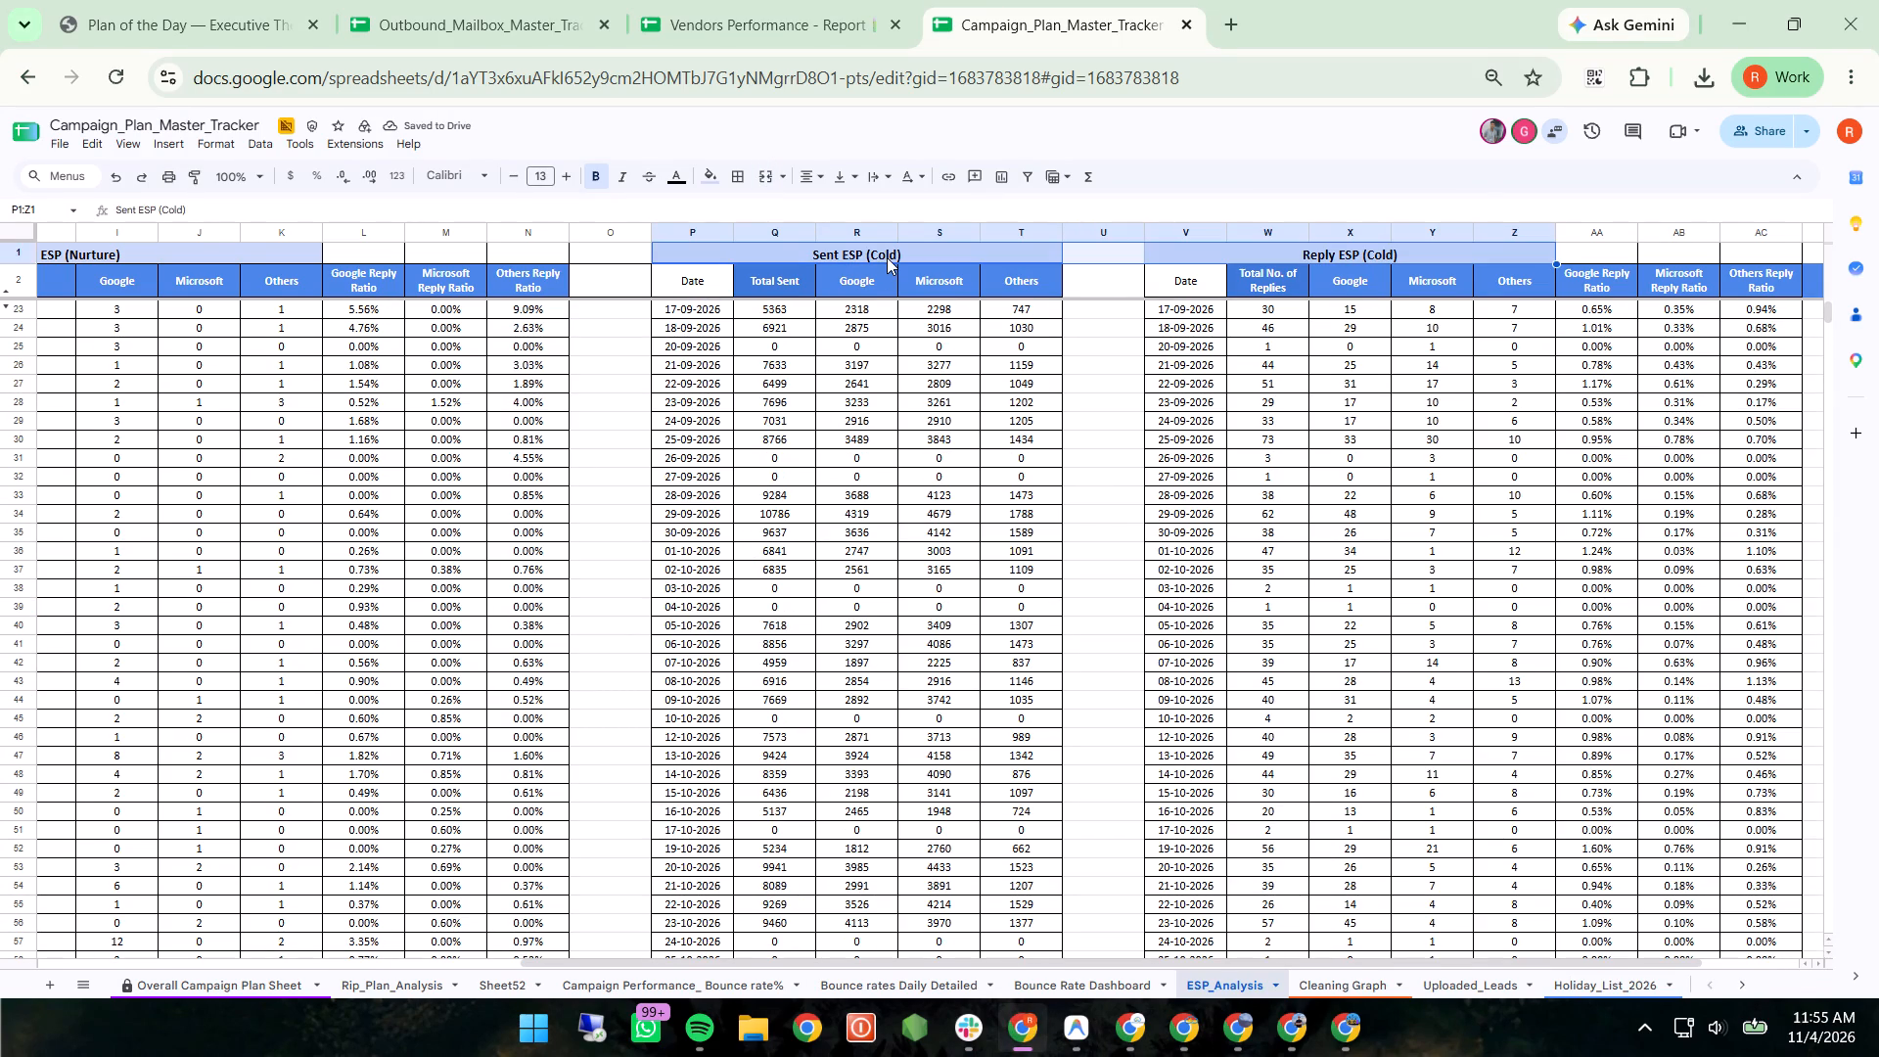
{"action": "key", "text": "ctrl+shift+Down"}
{"action": "key", "text": "ctrl+c"}
{"action": "key", "text": "ctrl+c"}
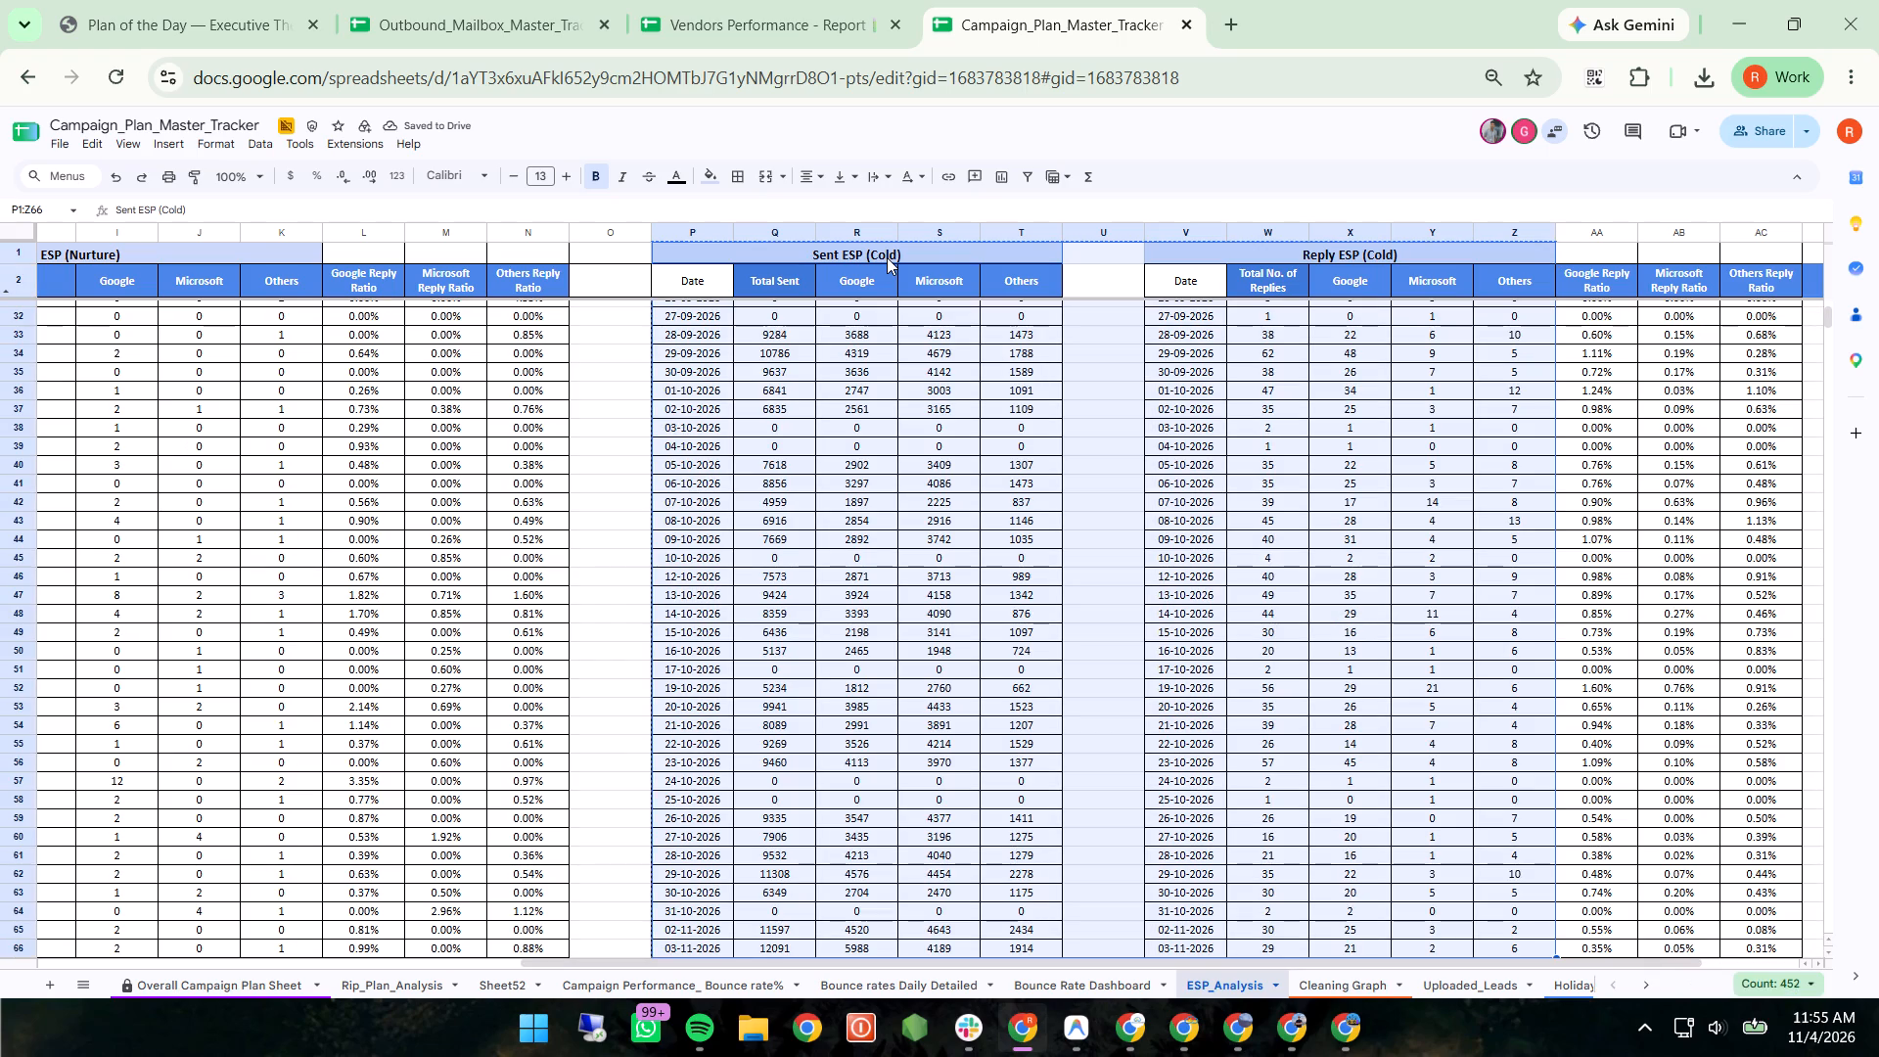